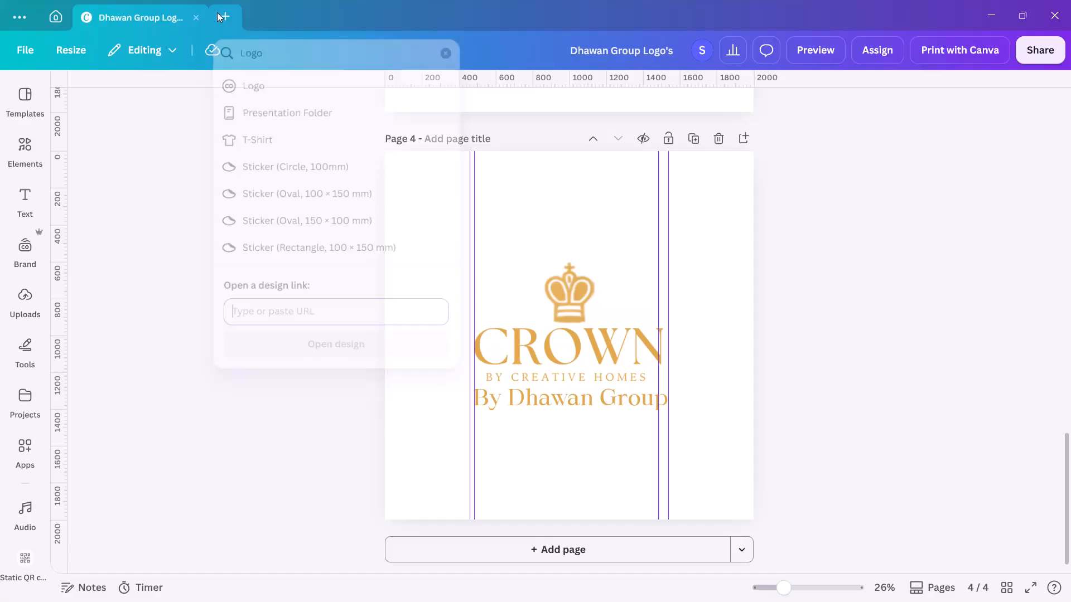
# Dismiss the open design search and close the Dhawan Group Logo's design.
pyautogui.click(134, 119)
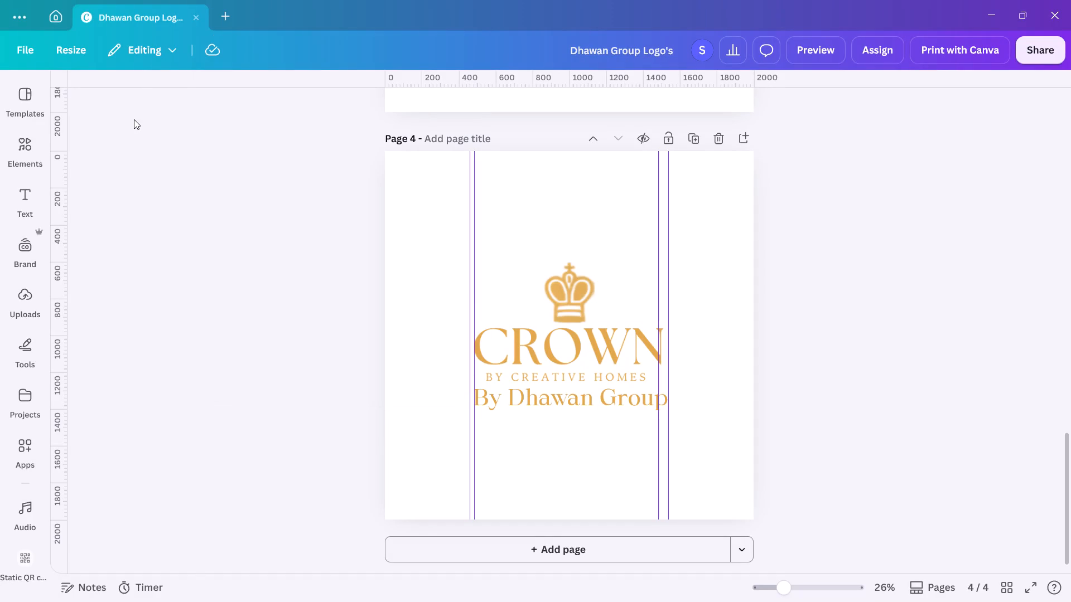
pyautogui.click(196, 18)
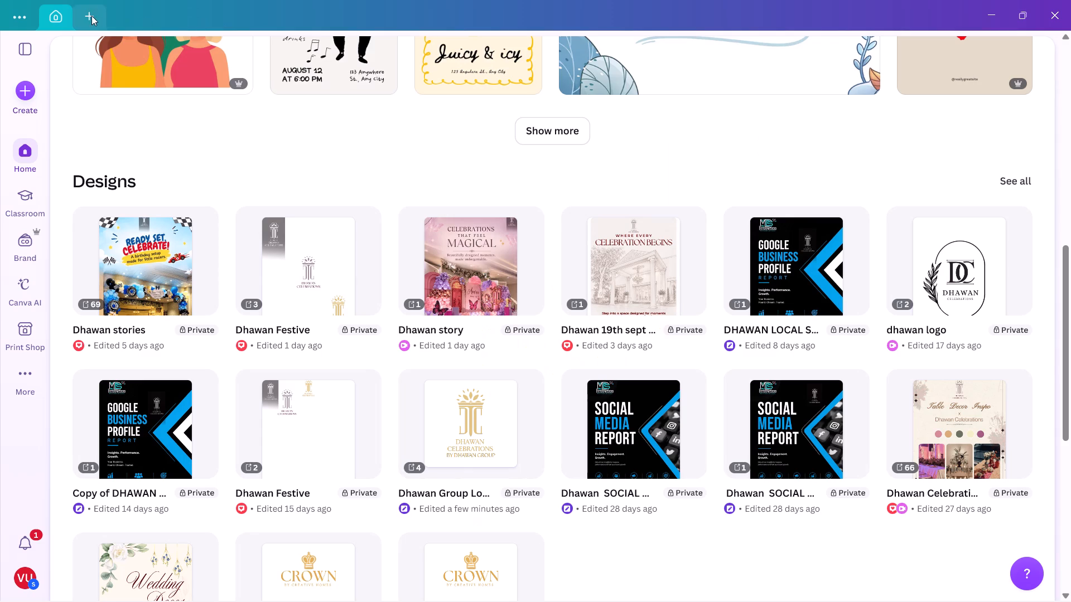
# Search the design types for Carousel and create a new design from one of the matching formats.
pyautogui.scroll(7, 356, 314)
pyautogui.click(29, 96)
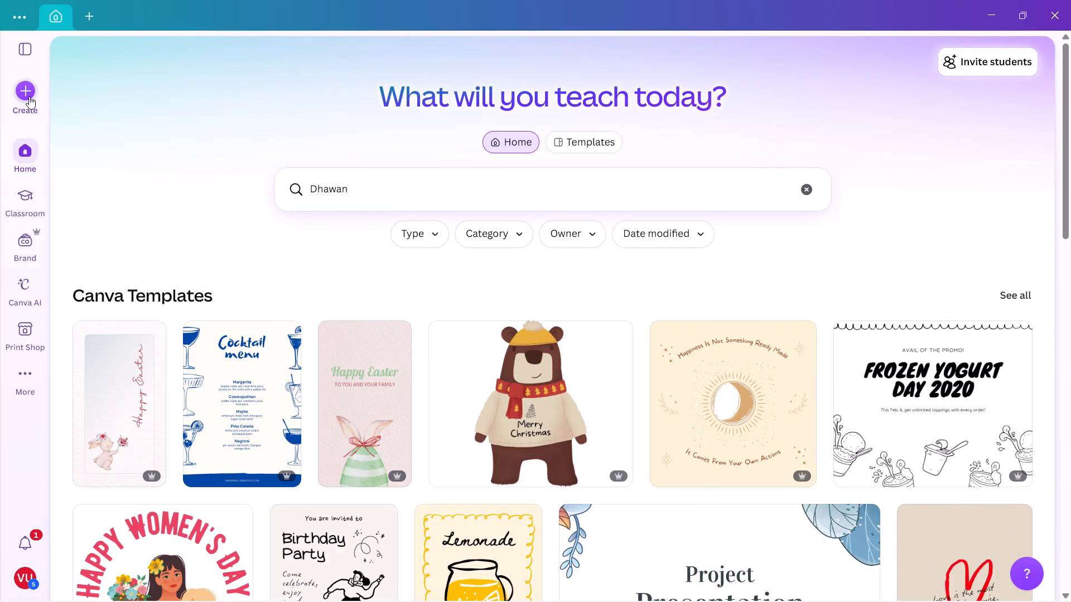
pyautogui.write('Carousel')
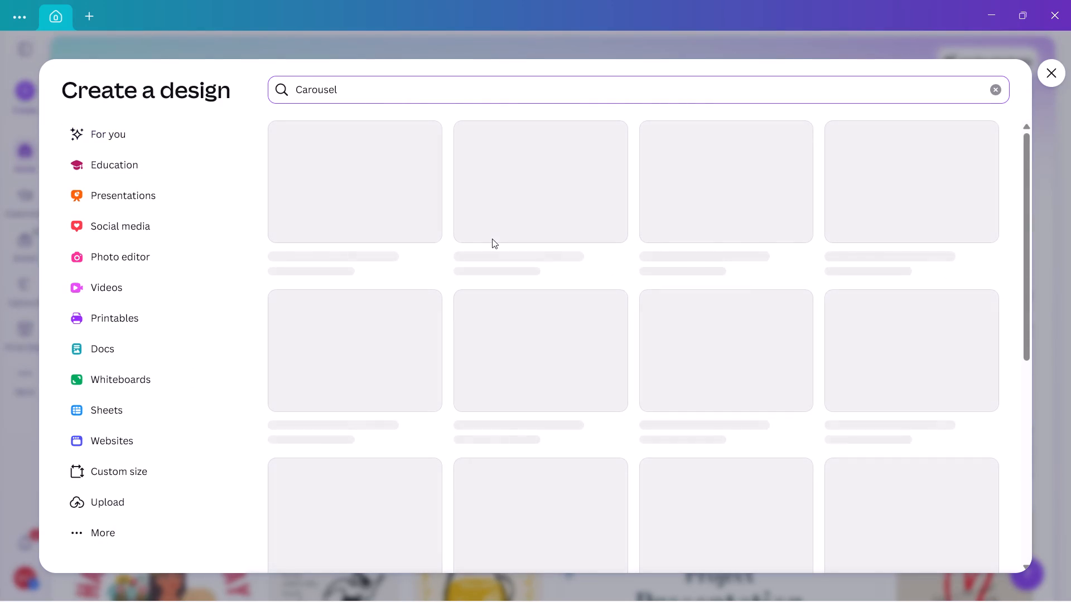
pyautogui.click(692, 180)
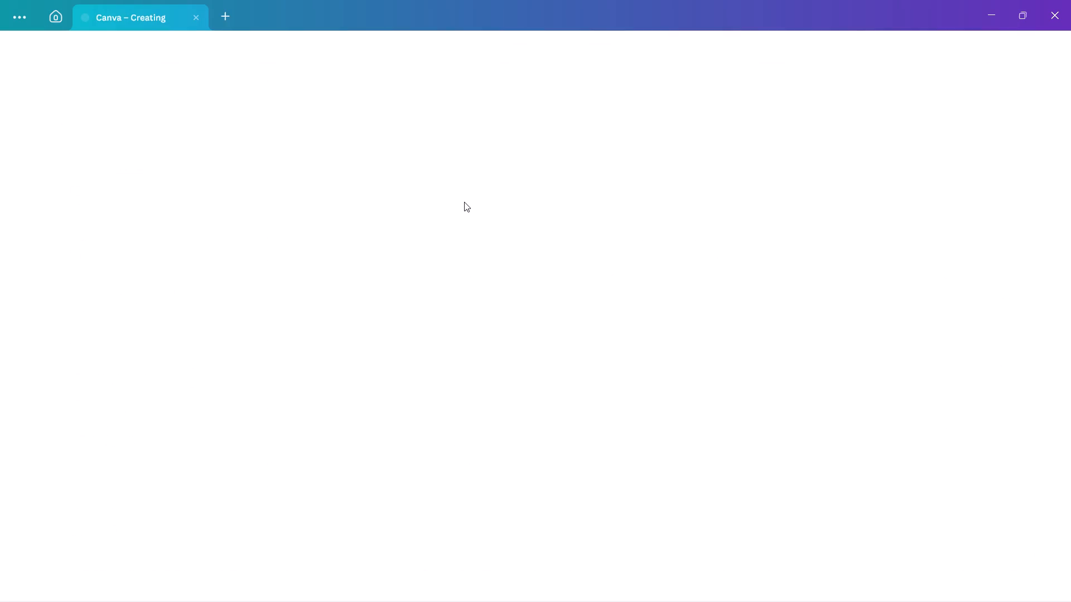
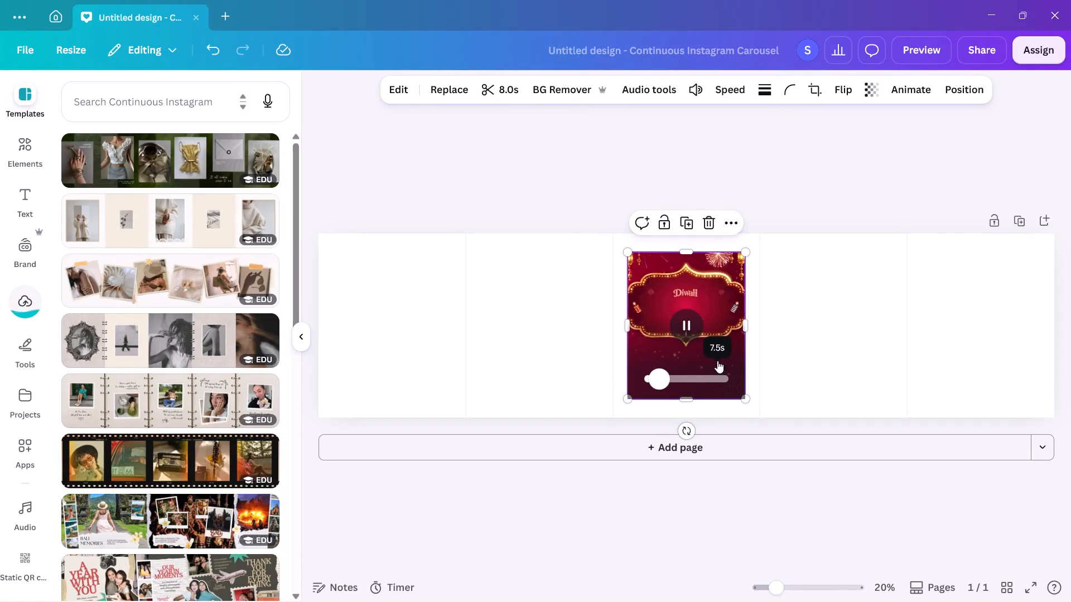
# Move the Diwali Dhamaka Sale video to the carousel's fourth slide and enlarge it to fill that slide, leaving it deselected.
pyautogui.moveTo(717, 361); pyautogui.dragTo(810, 346)
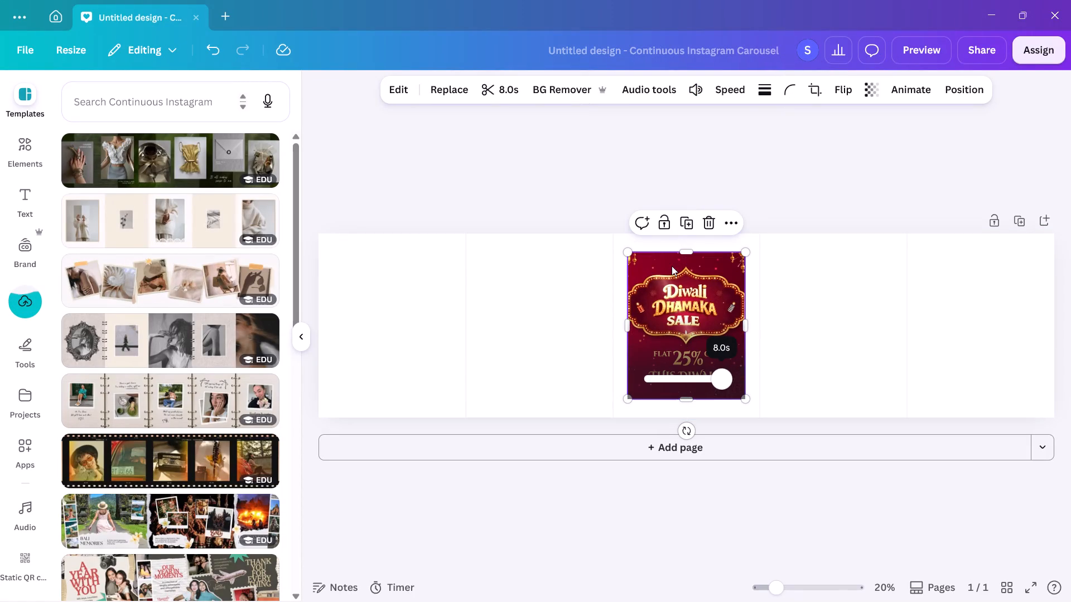
pyautogui.moveTo(652, 261); pyautogui.dragTo(777, 241)
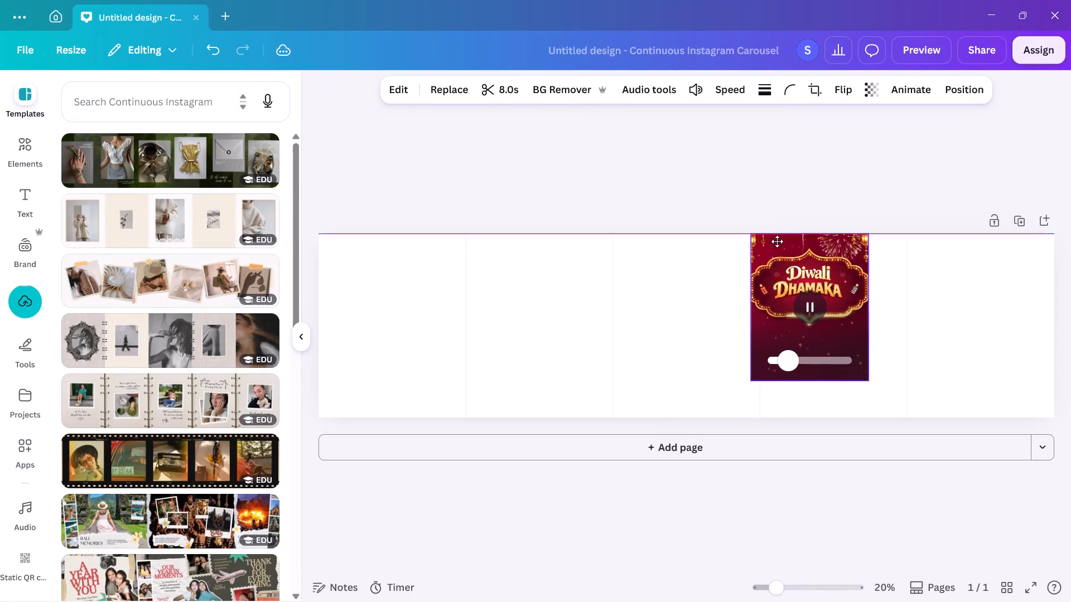
pyautogui.moveTo(777, 241); pyautogui.dragTo(783, 240)
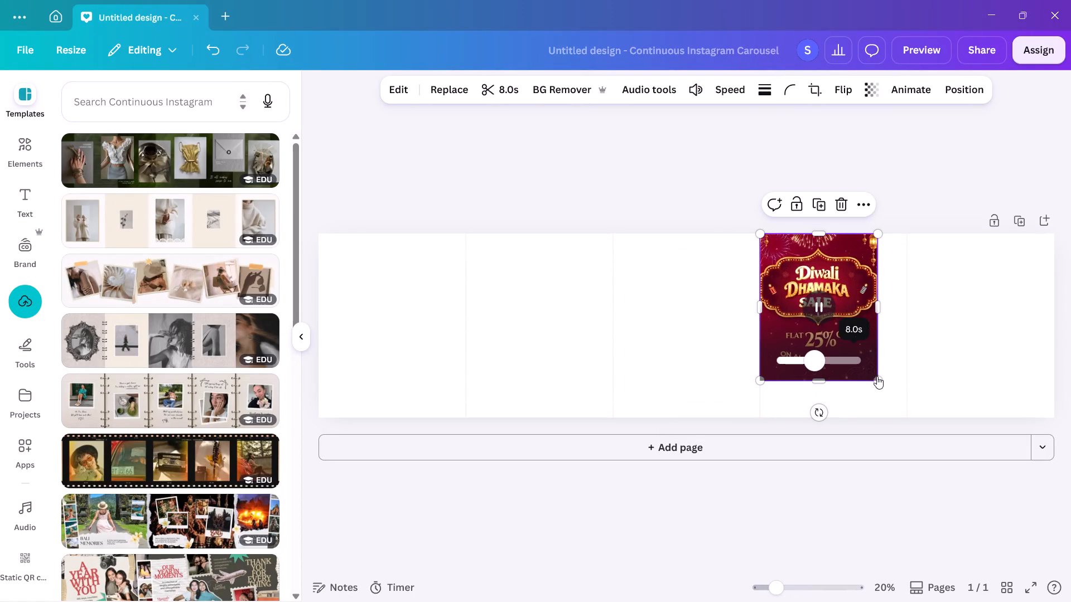
pyautogui.moveTo(882, 379); pyautogui.dragTo(928, 400)
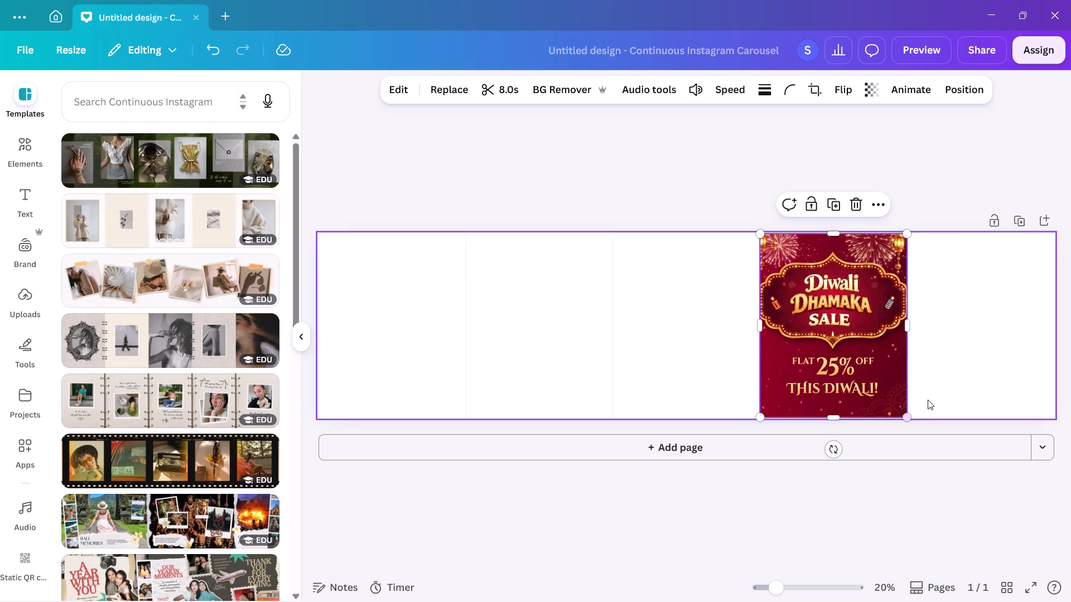
pyautogui.doubleClick(935, 430)
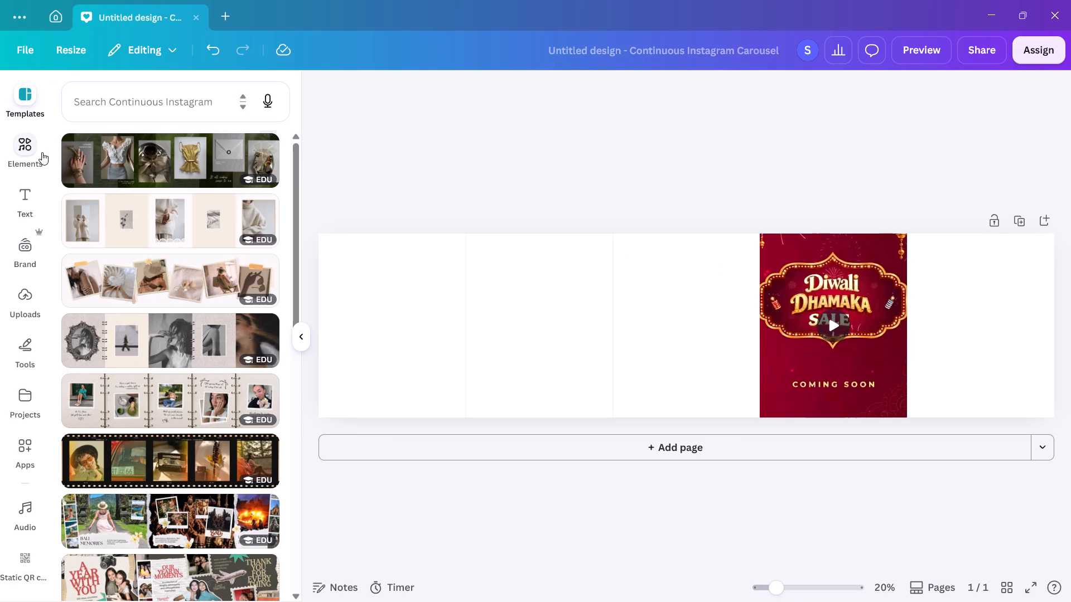
# Set the carousel page's background to the dark red sampled from the Diwali Dhamaka Sale poster with the colour picker.
pyautogui.click(411, 281)
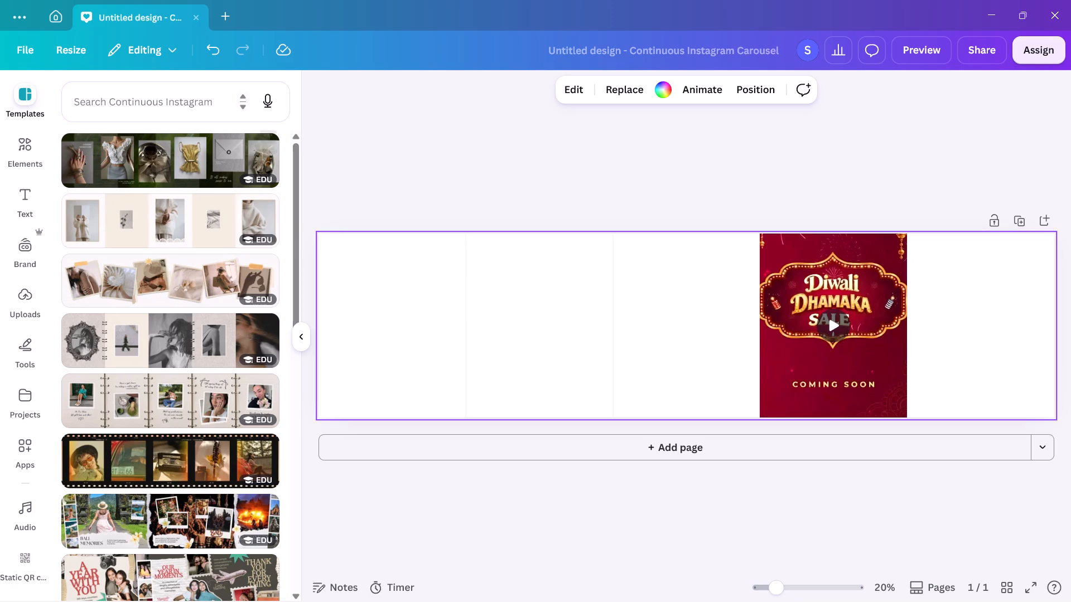
pyautogui.click(660, 84)
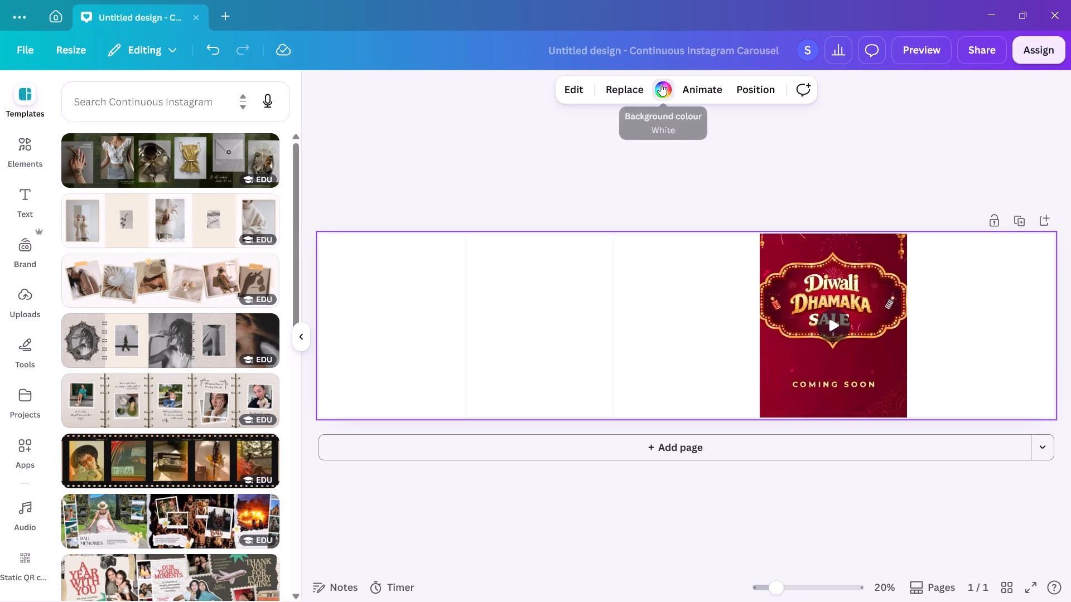
pyautogui.click(107, 192)
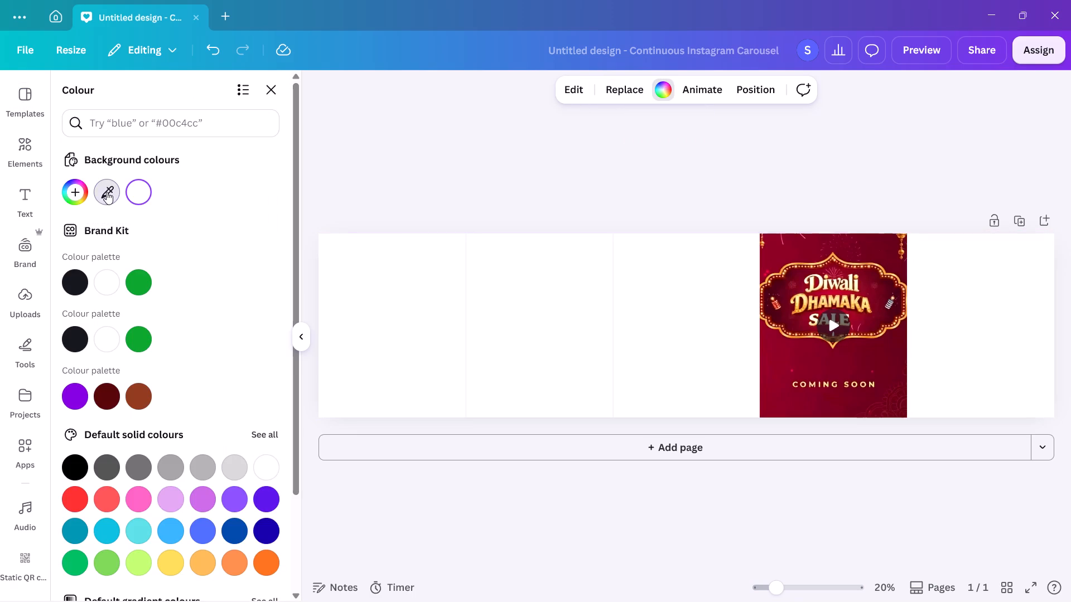
pyautogui.click(779, 357)
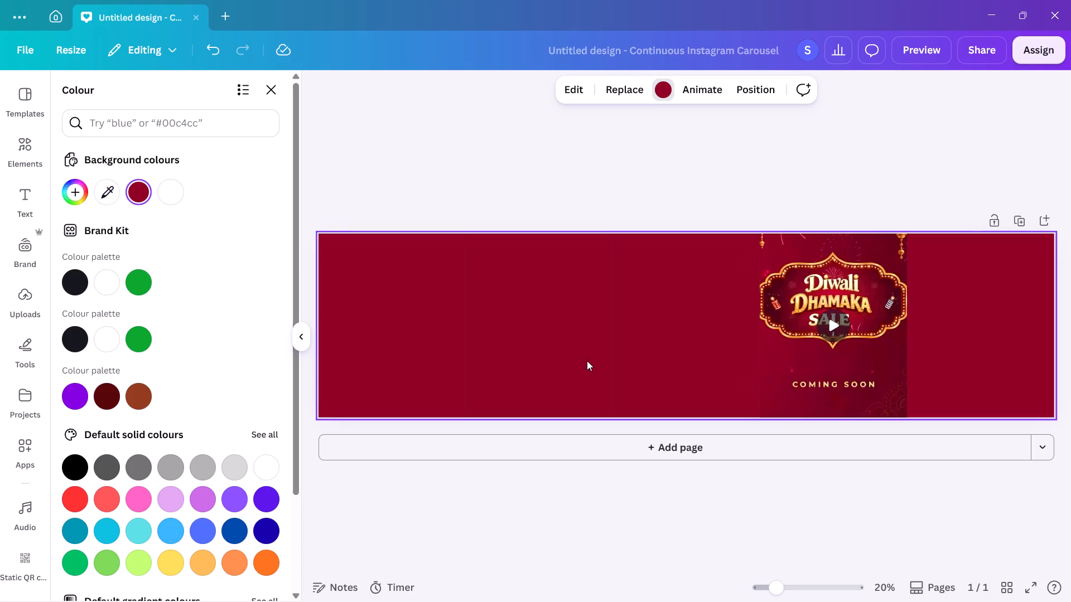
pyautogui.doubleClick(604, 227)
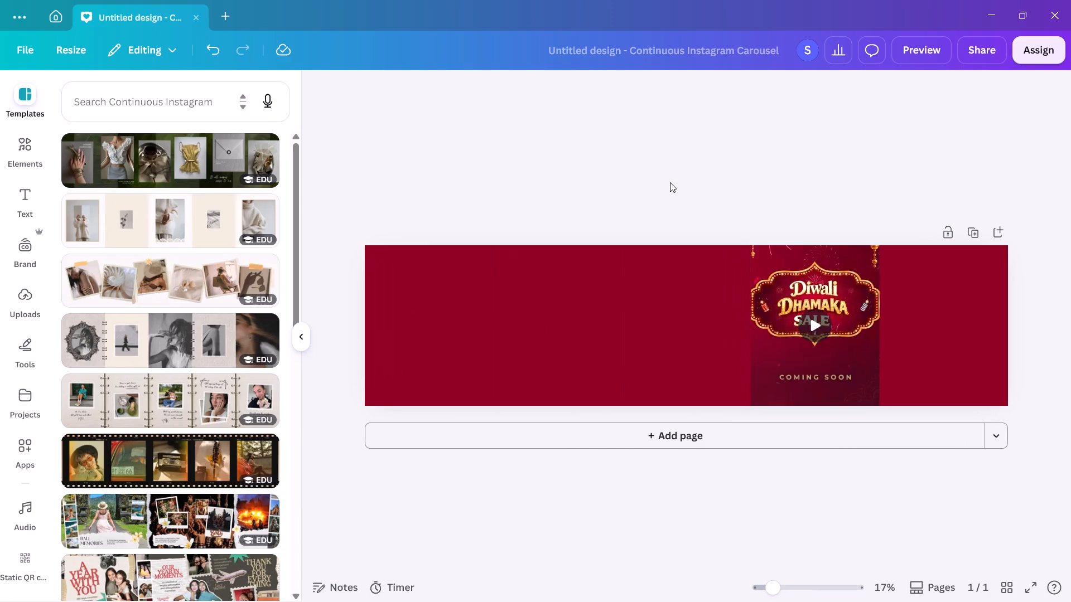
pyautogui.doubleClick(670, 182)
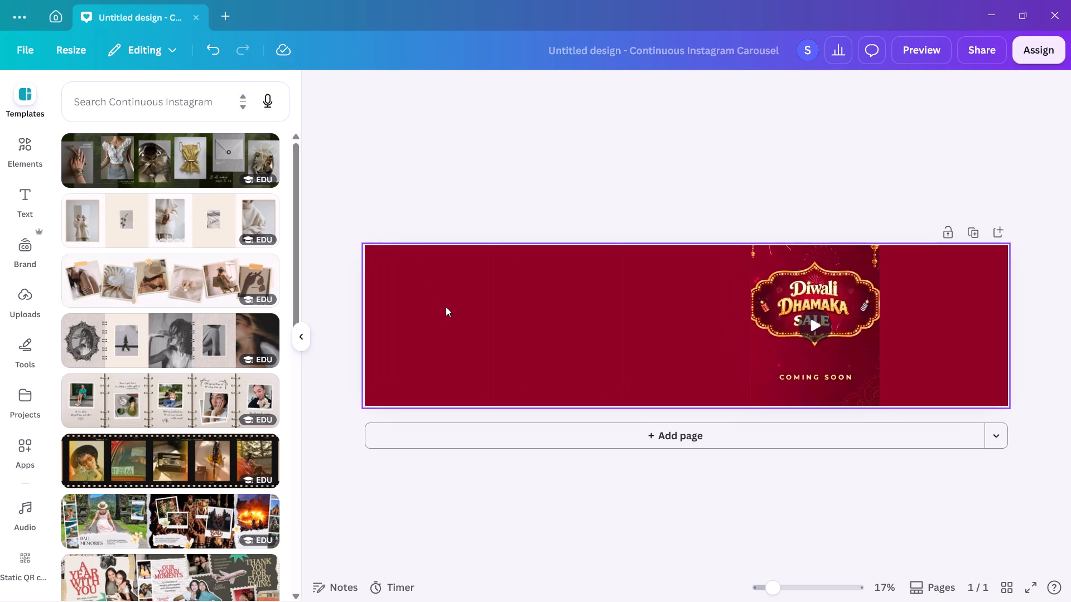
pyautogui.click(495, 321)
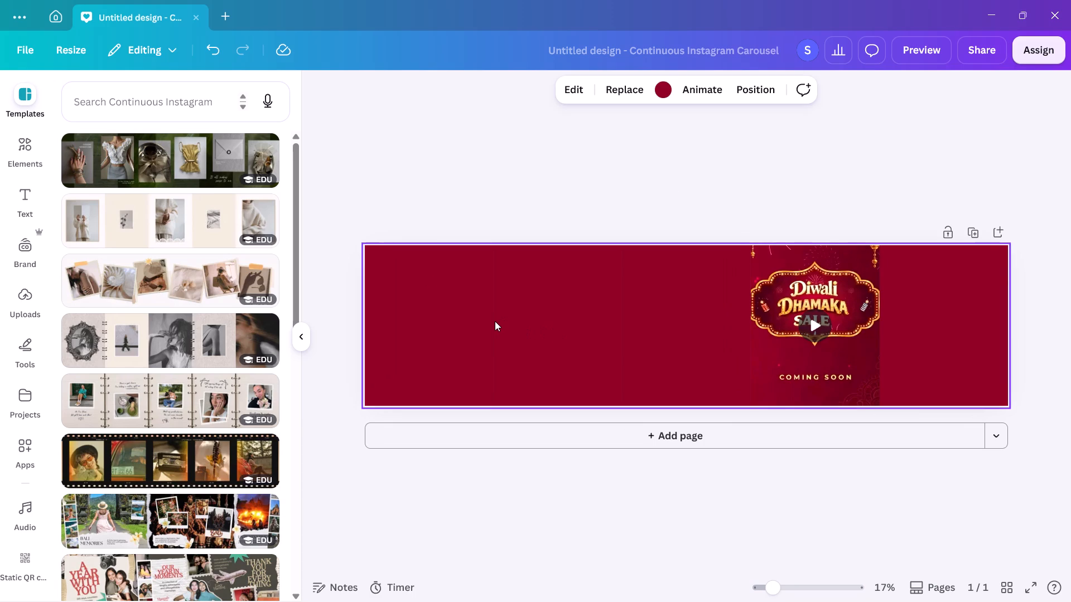
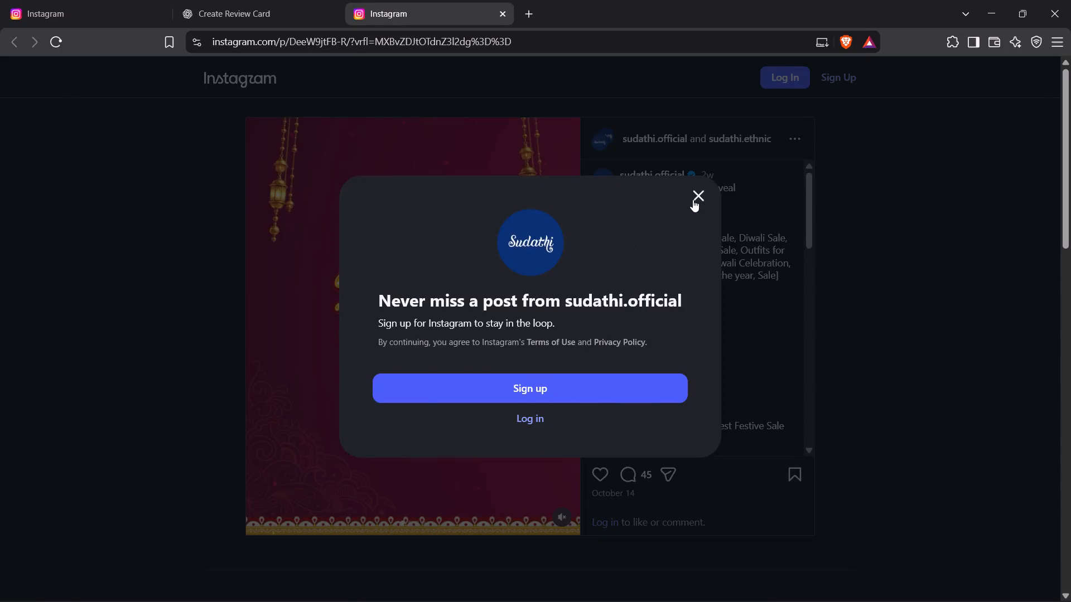
# Dismiss the Instagram sign-up prompt and look through the first slides of the sudathi.official Diwali carousel post.
pyautogui.click(693, 200)
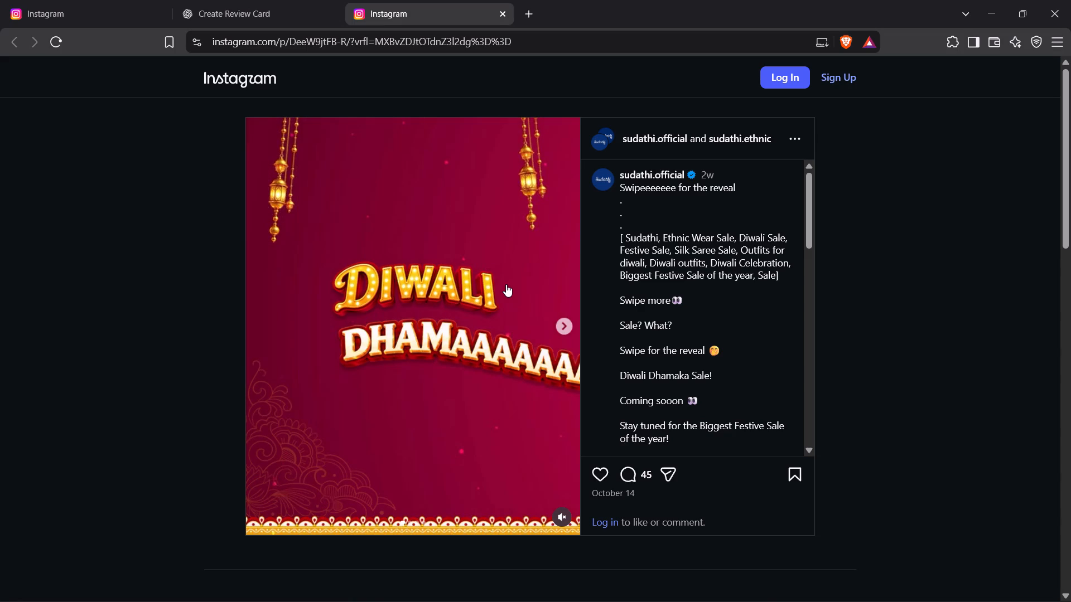
pyautogui.click(566, 324)
pyautogui.click(260, 329)
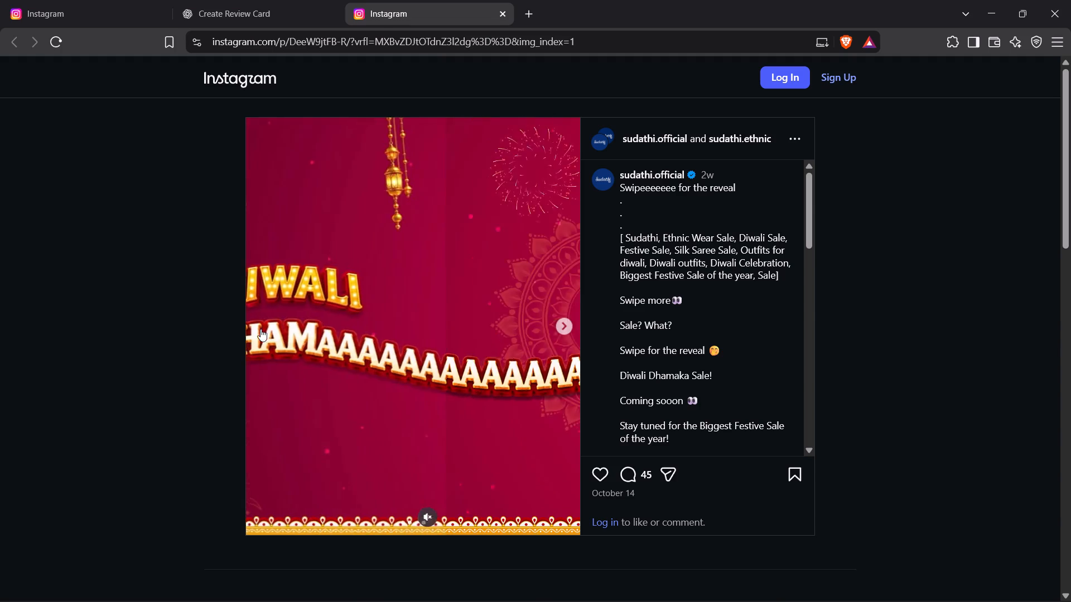
pyautogui.click(571, 322)
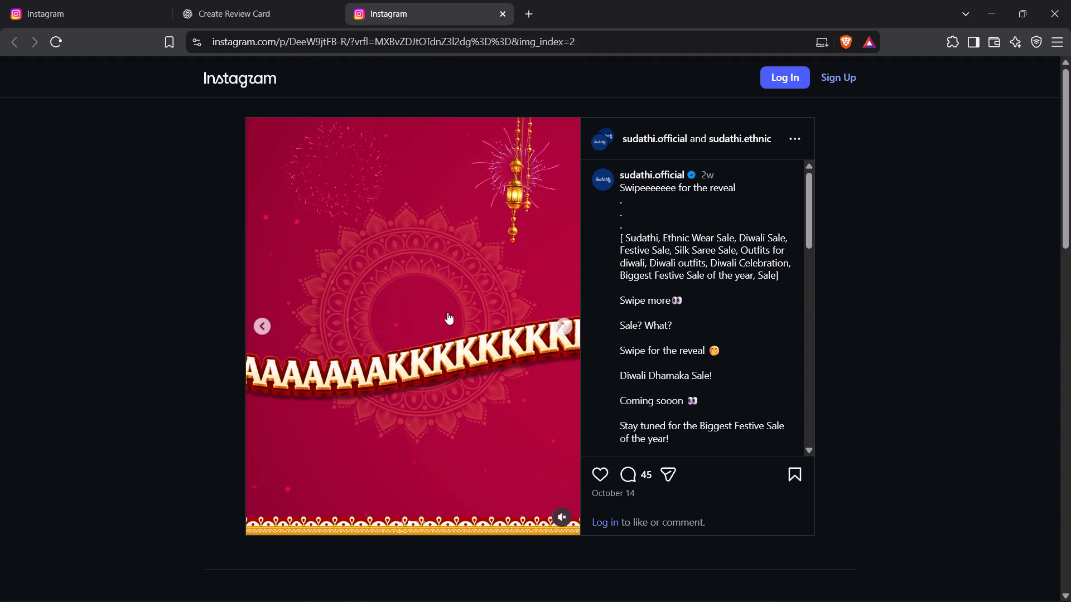
pyautogui.click(264, 324)
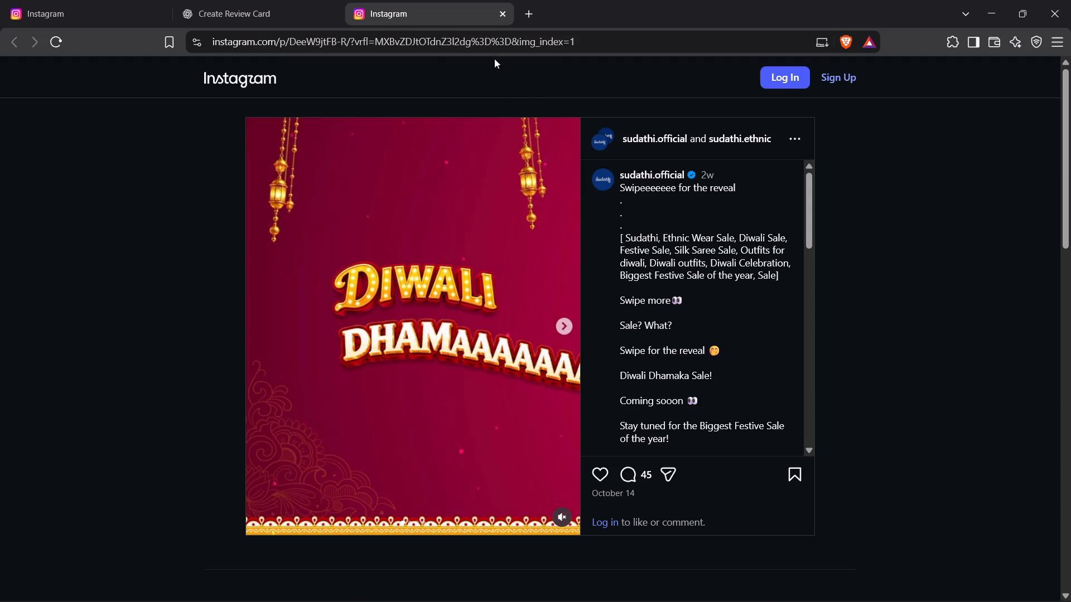
# Open the FastDl Instagram Downloader site in a new browser tab.
pyautogui.click(528, 18)
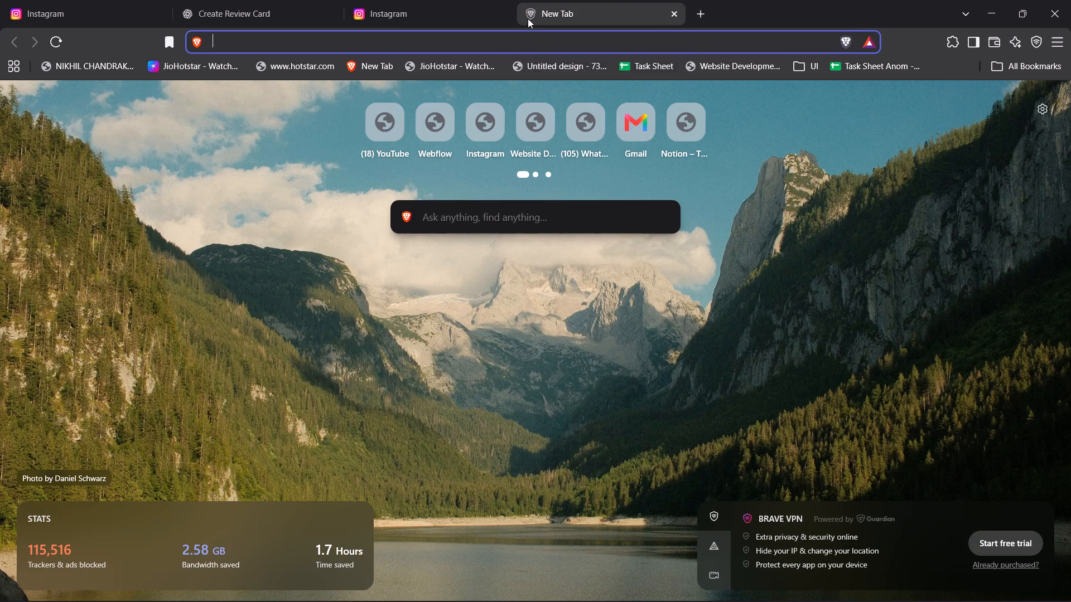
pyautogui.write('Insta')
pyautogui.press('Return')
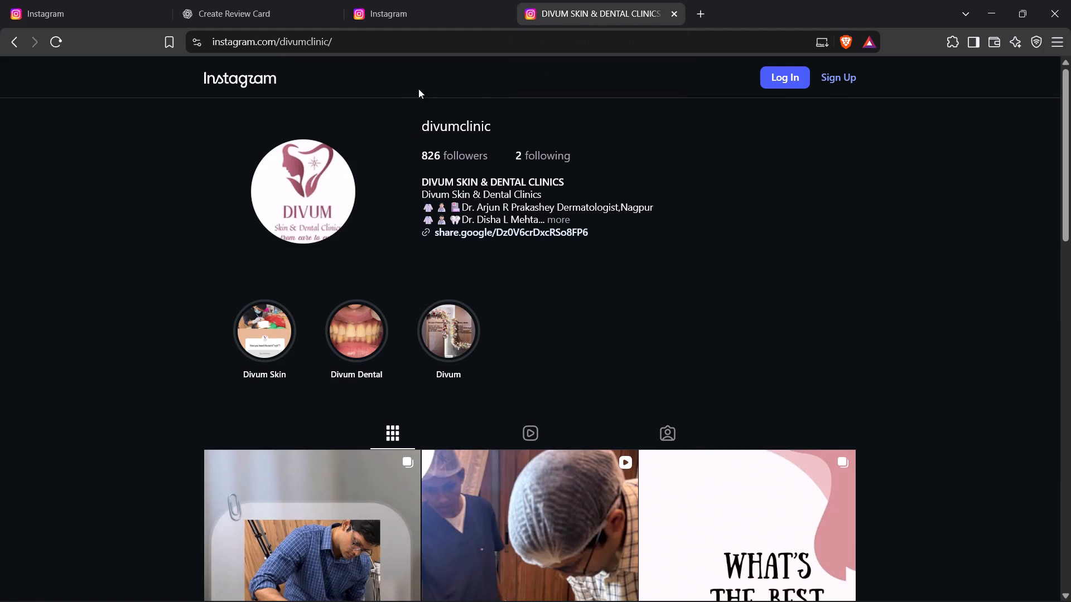
pyautogui.click(373, 43)
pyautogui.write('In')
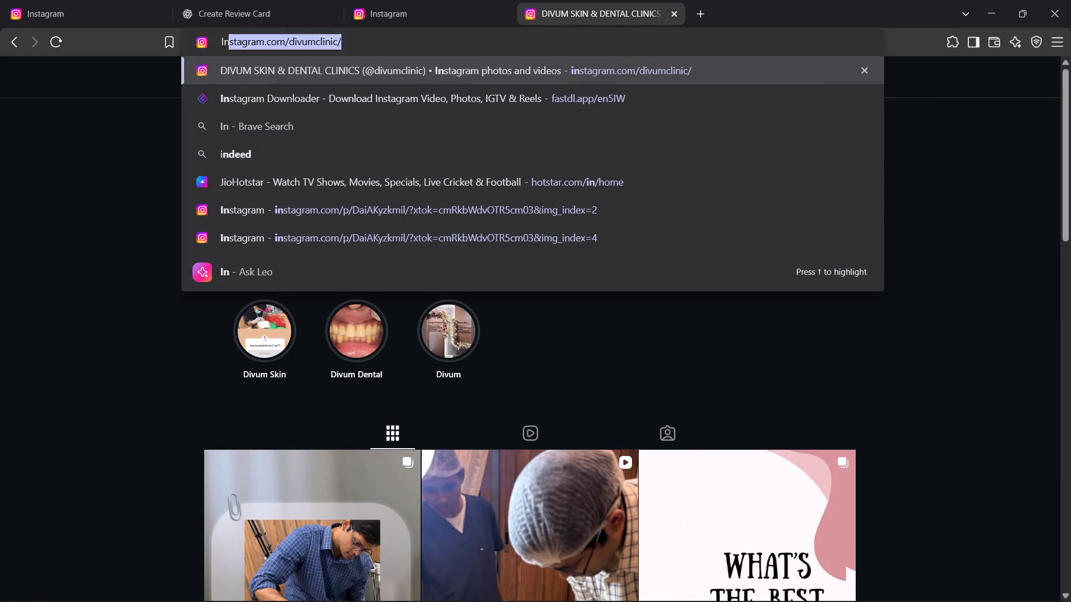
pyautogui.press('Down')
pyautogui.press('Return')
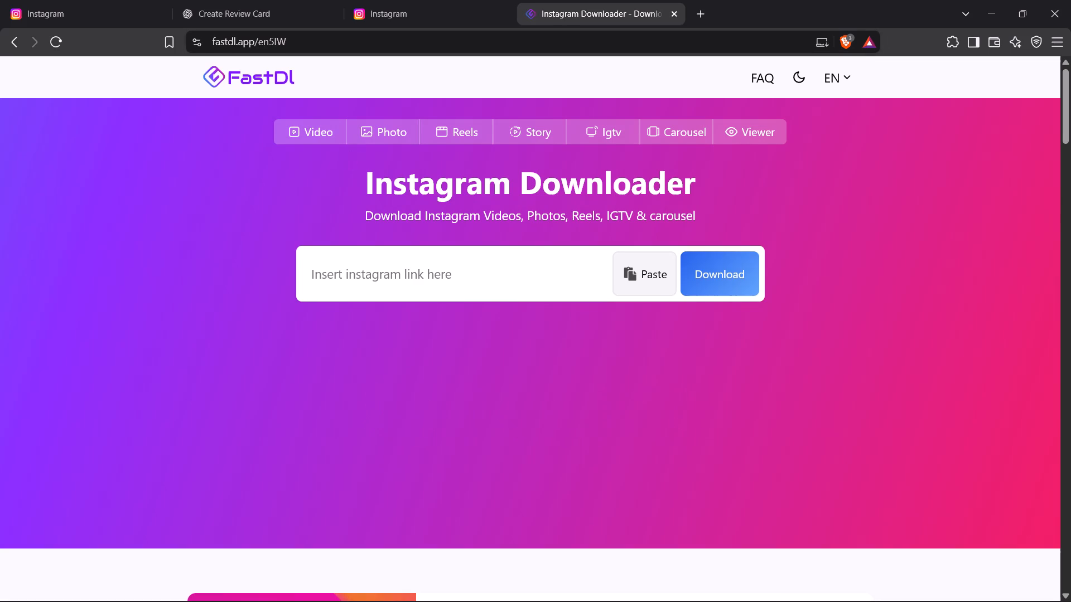
# Copy the Diwali carousel post's link from Instagram and load it in FastDl to fetch the slides, closing the ad.
pyautogui.click(395, 0)
pyautogui.click(374, 46)
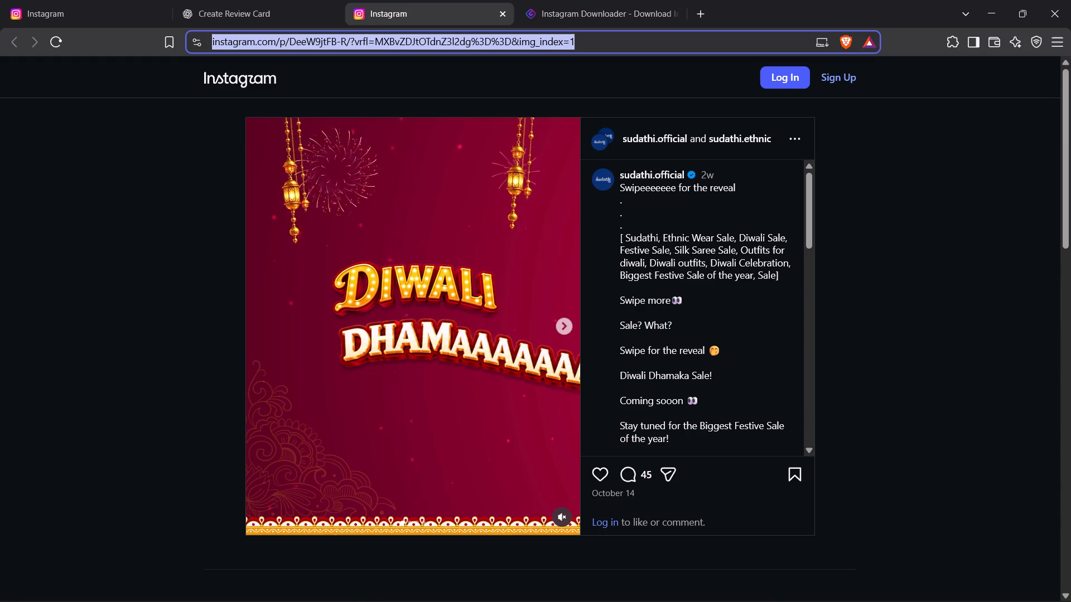
pyautogui.hotkey('ctrl', 'c')
pyautogui.click(587, 1)
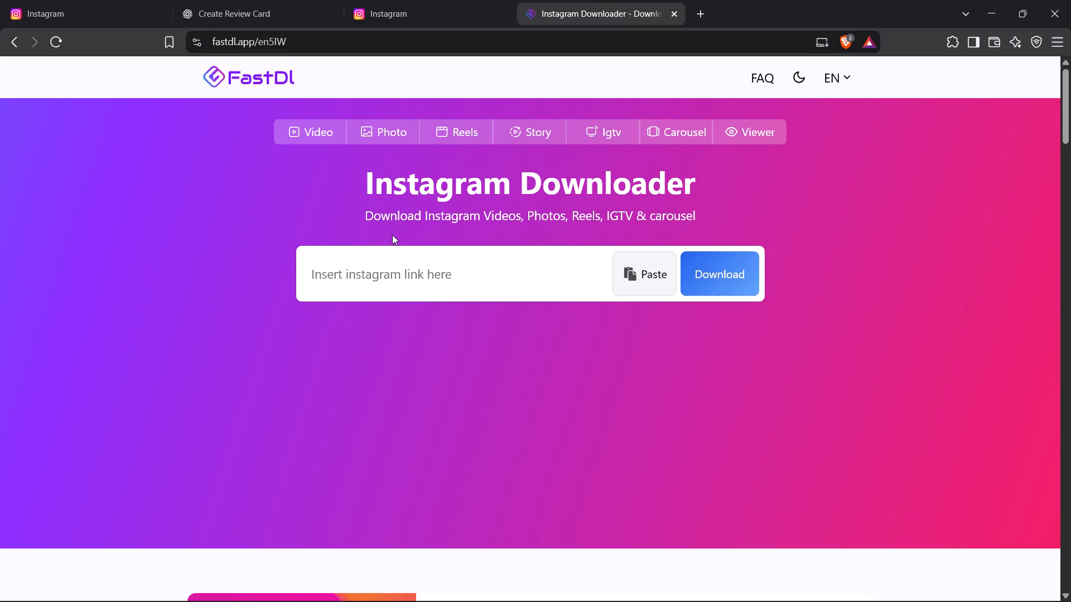
pyautogui.click(404, 271)
pyautogui.hotkey('ctrl', 'v')
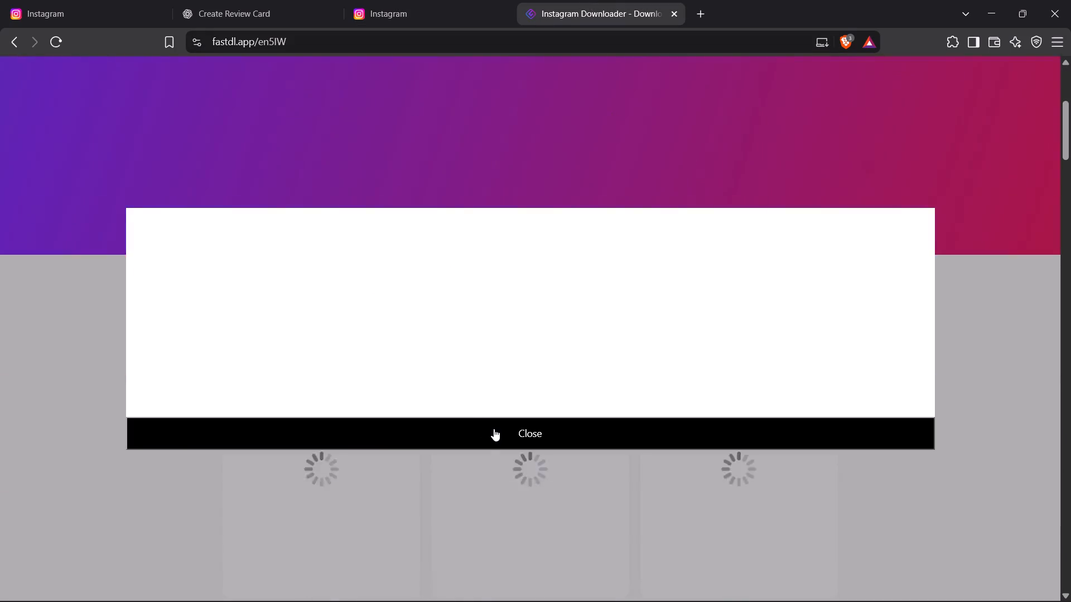
pyautogui.click(494, 429)
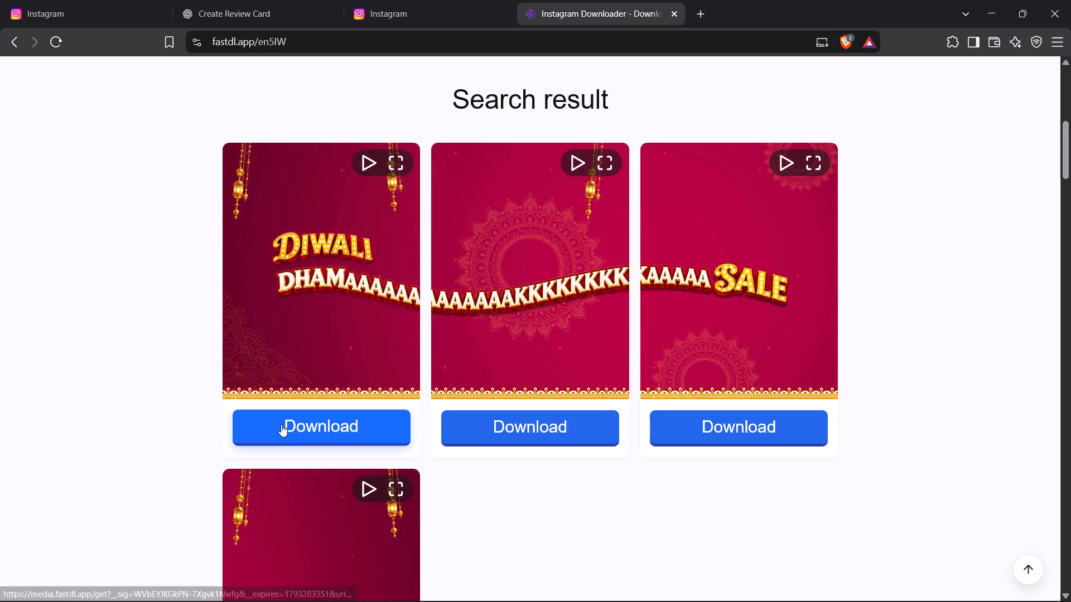
# Scan the Instagram post with the Image downloader extension and copy the image of the first Diwali Dhamaka slide.
pyautogui.click(421, 0)
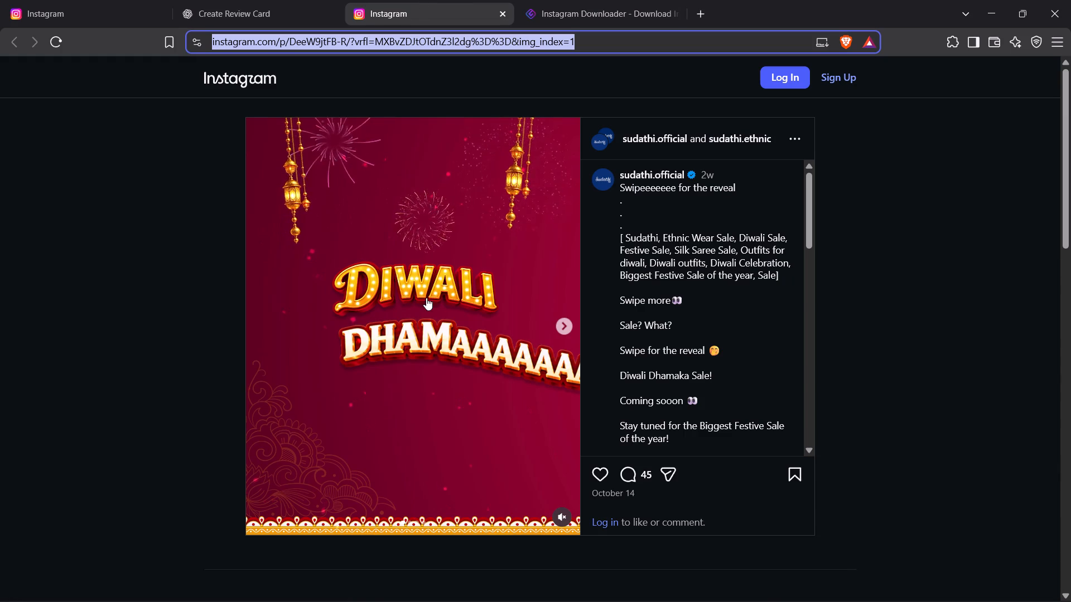
pyautogui.click(952, 44)
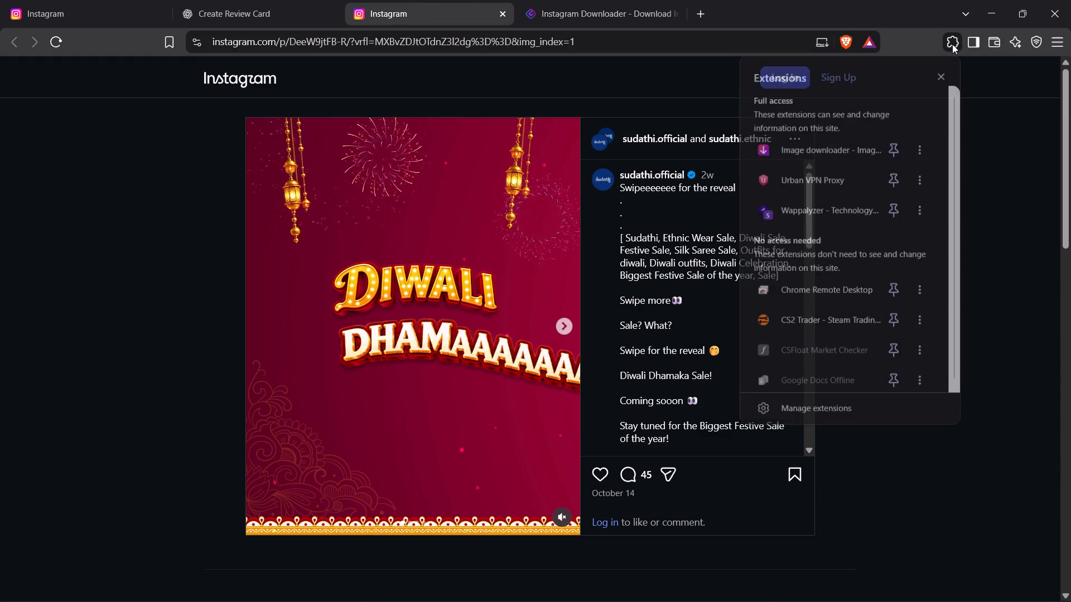
pyautogui.click(790, 149)
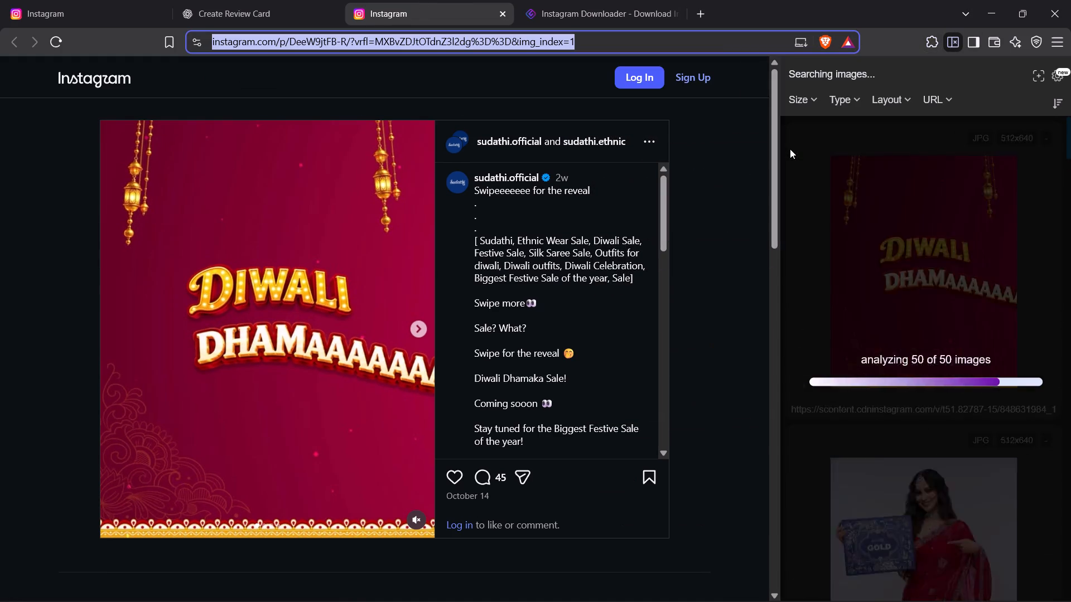
pyautogui.rightClick(863, 187)
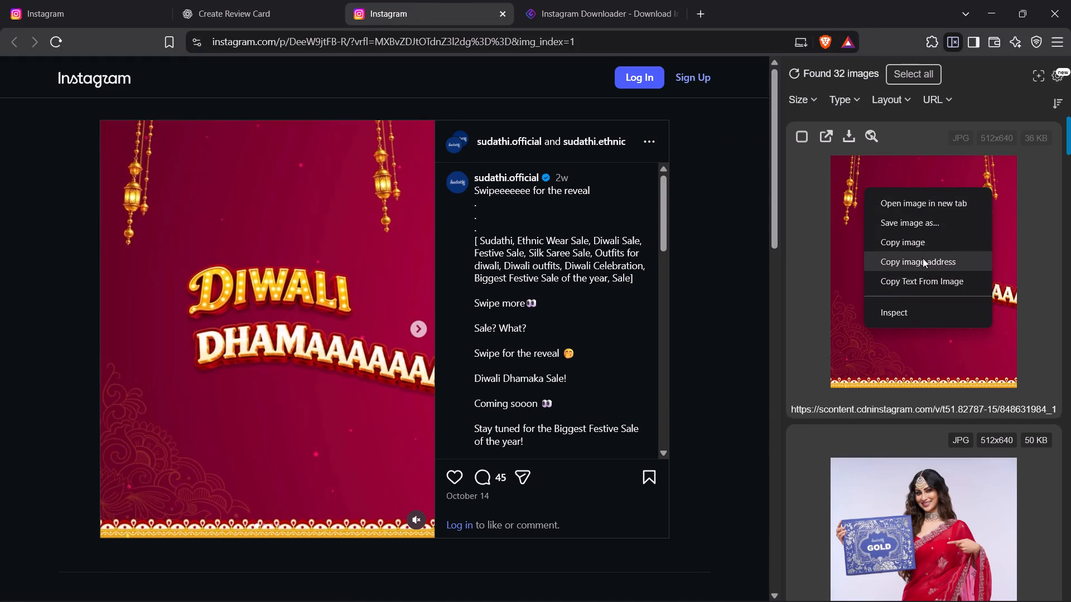
pyautogui.click(916, 247)
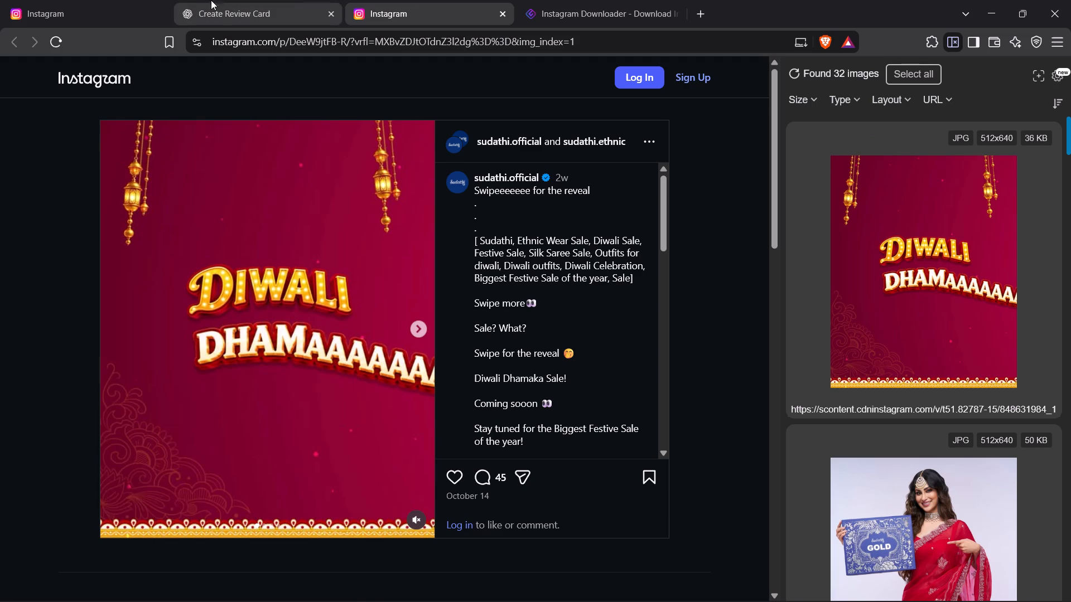
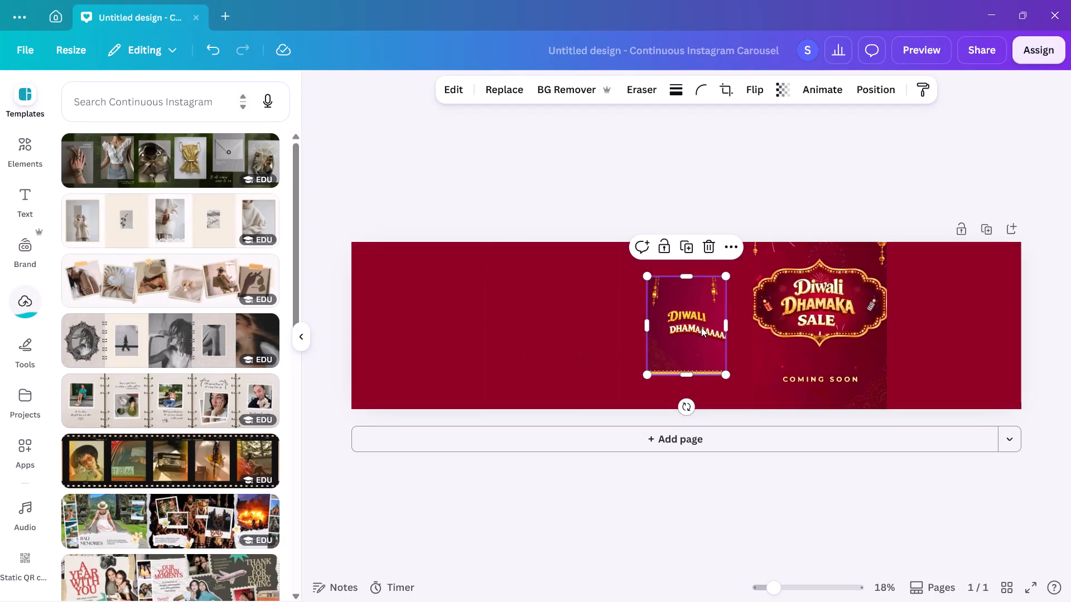
# Move the small Diwali Dhamaaaaaa image to the carousel's left end and enlarge it to 1,080 × 1,350, filling the first slide.
pyautogui.moveTo(701, 327); pyautogui.dragTo(403, 288)
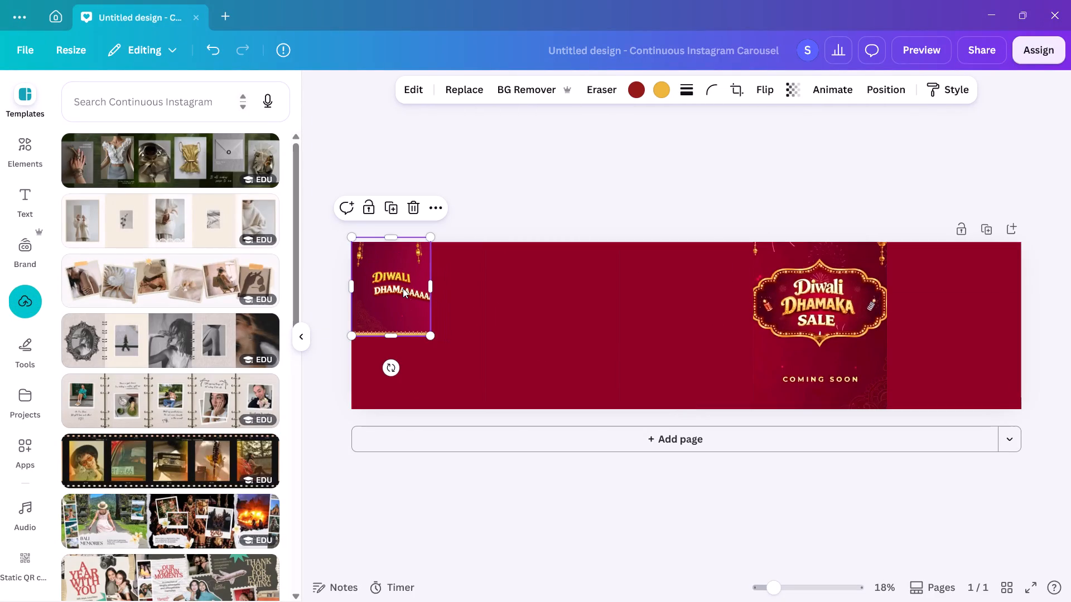
pyautogui.moveTo(428, 336); pyautogui.dragTo(504, 392)
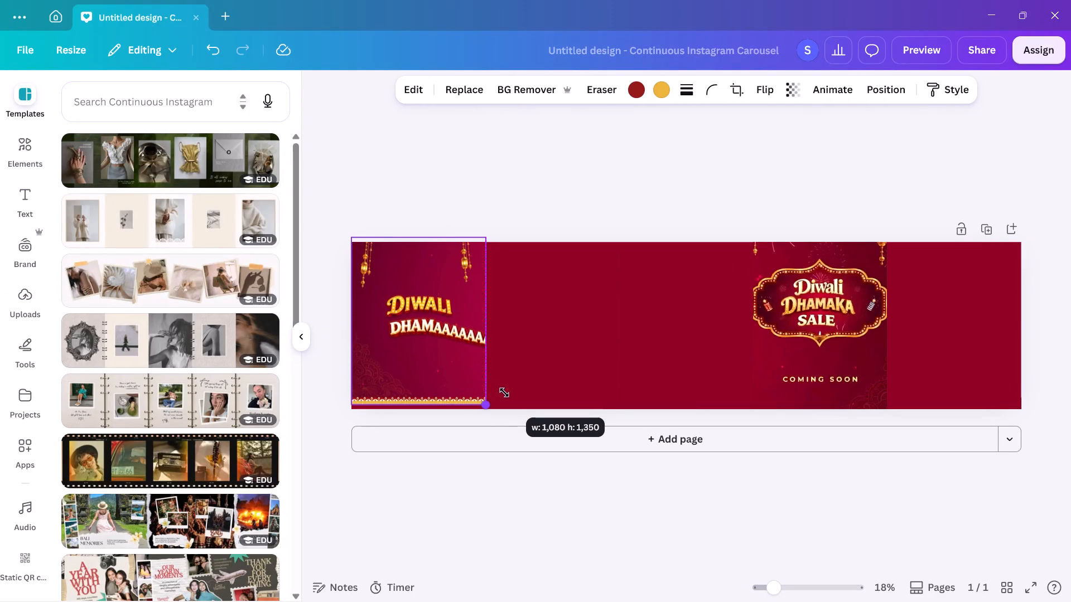
pyautogui.moveTo(504, 392); pyautogui.dragTo(494, 385)
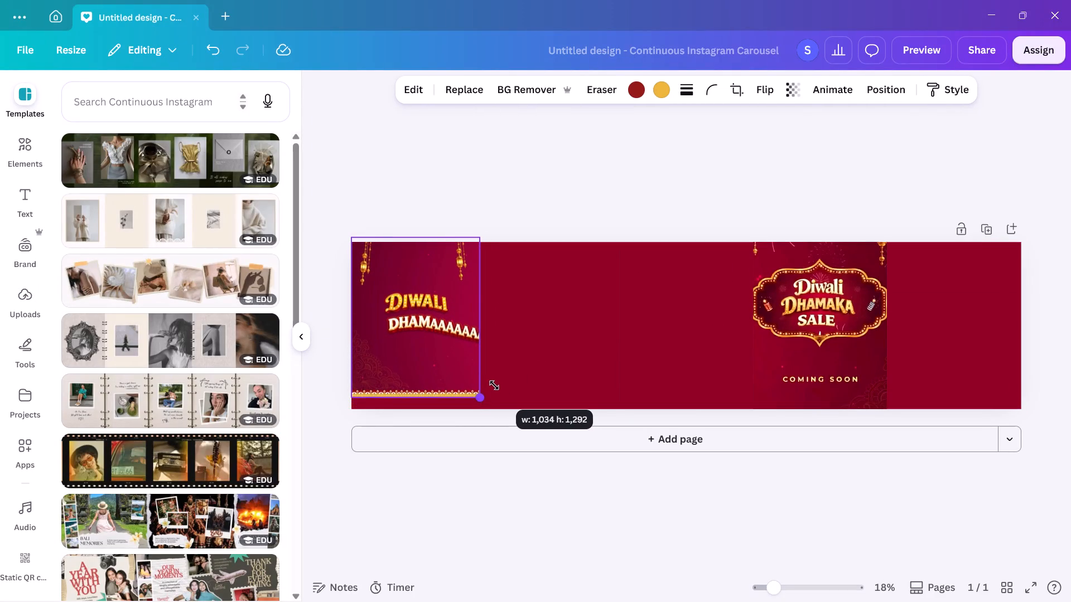
pyautogui.moveTo(494, 385); pyautogui.dragTo(489, 382)
pyautogui.moveTo(427, 325); pyautogui.dragTo(427, 332)
pyautogui.moveTo(475, 397); pyautogui.dragTo(484, 404)
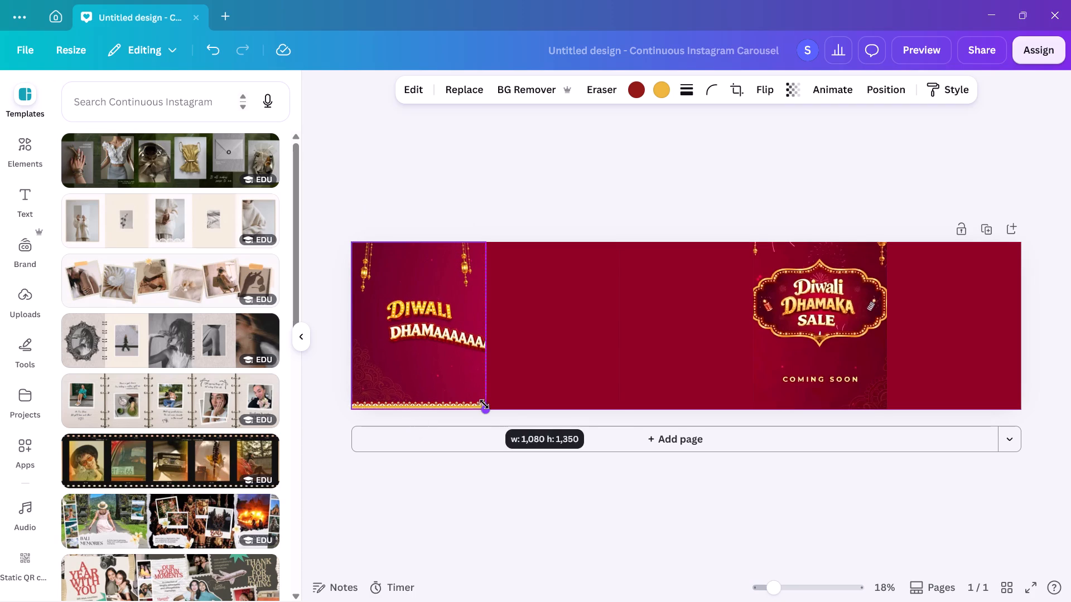
pyautogui.moveTo(484, 404); pyautogui.dragTo(485, 405)
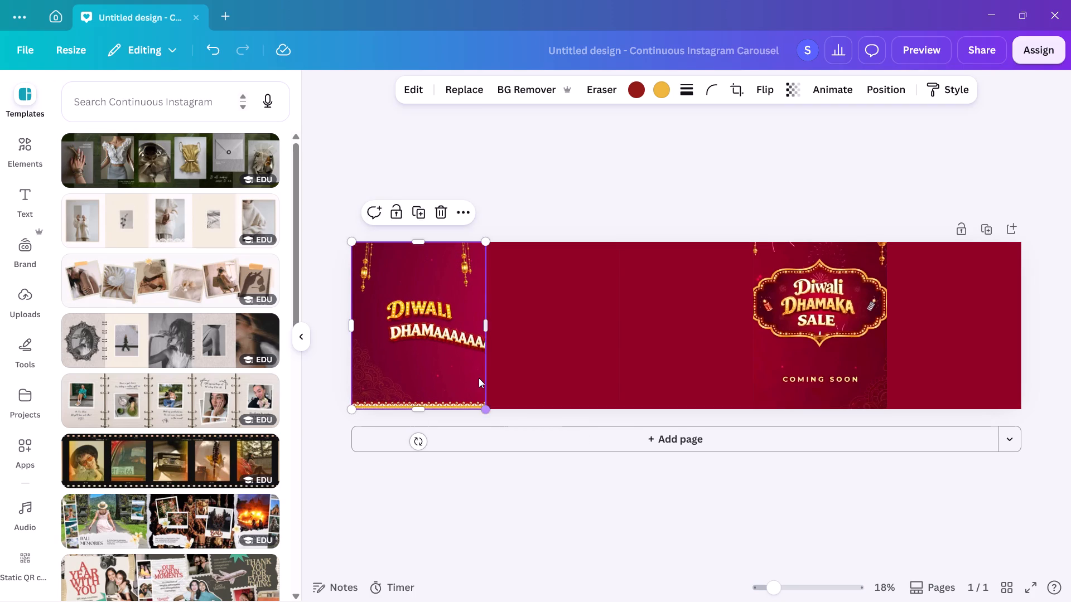
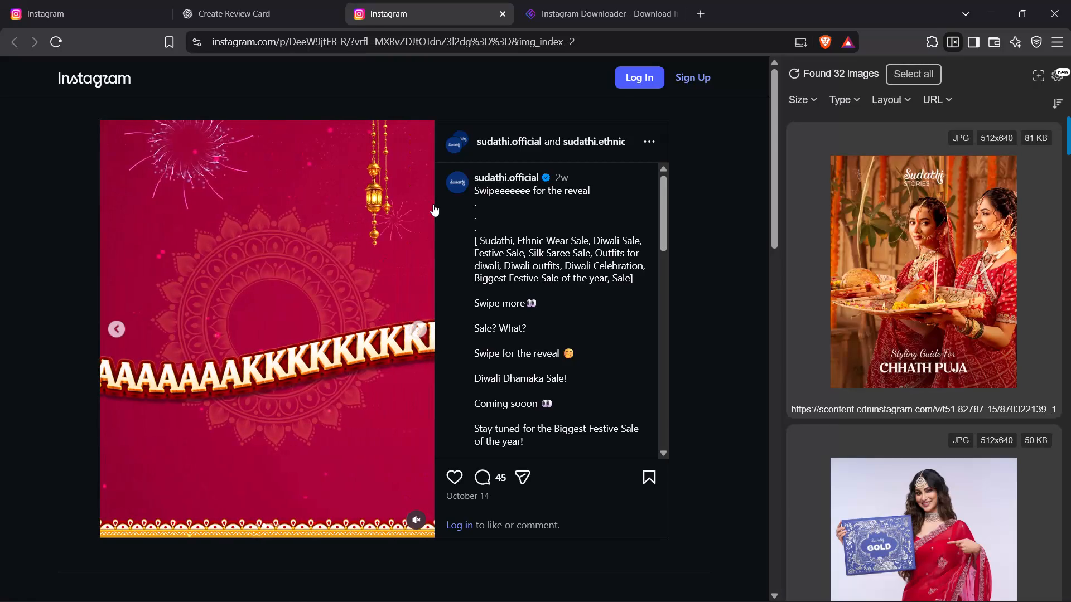
# Look through the images found on the Instagram post page for the Diwali Dhamaka Sale carousel slides.
pyautogui.scroll(-5, 925, 391)
pyautogui.scroll(1, 925, 391)
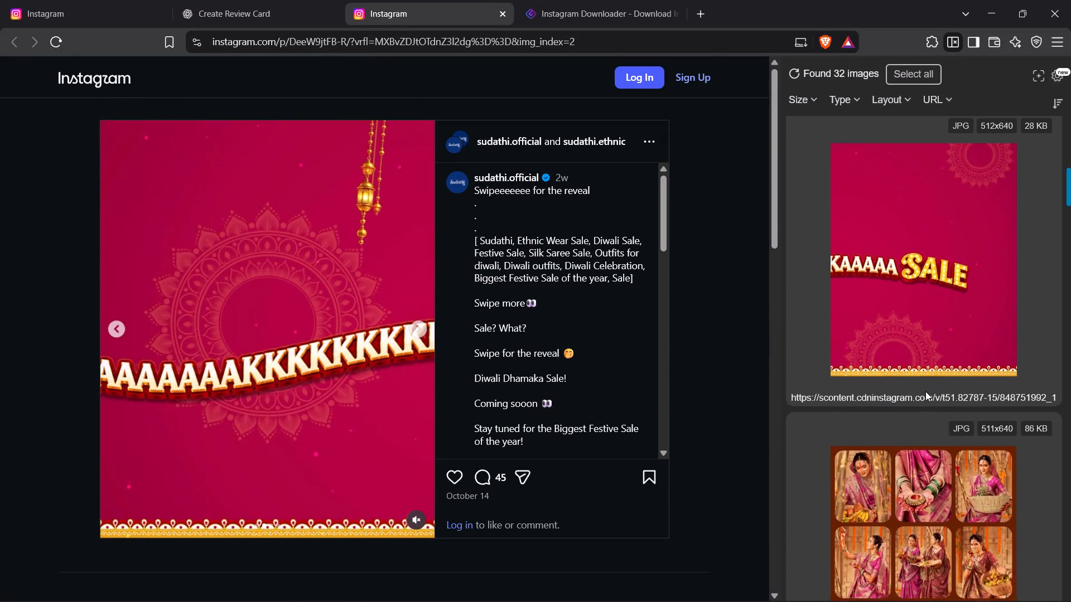
pyautogui.scroll(1, 925, 391)
pyautogui.scroll(-7, 925, 391)
pyautogui.scroll(2, 925, 391)
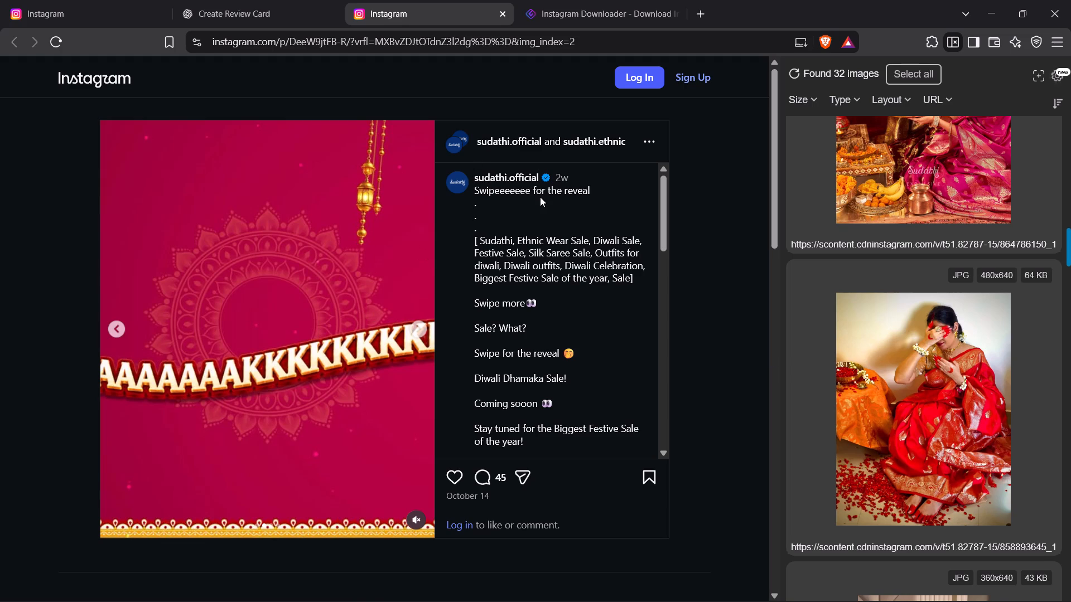
# Switch to the Instagram Downloader search results and preview the second Diwali carousel slide, the one with the central mandala, at enlarged size.
pyautogui.click(582, 0)
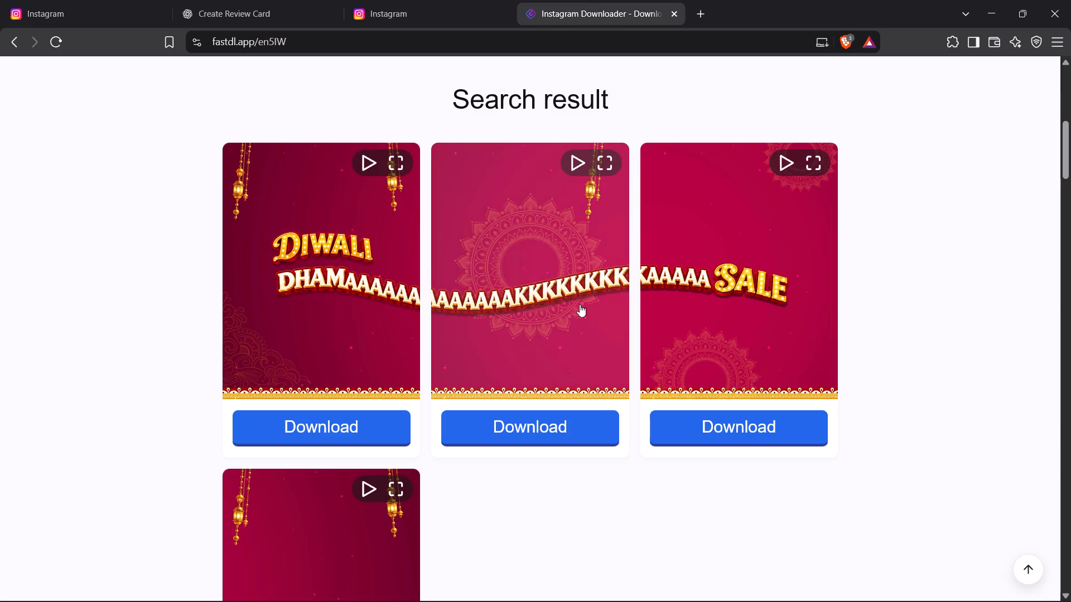
pyautogui.click(601, 156)
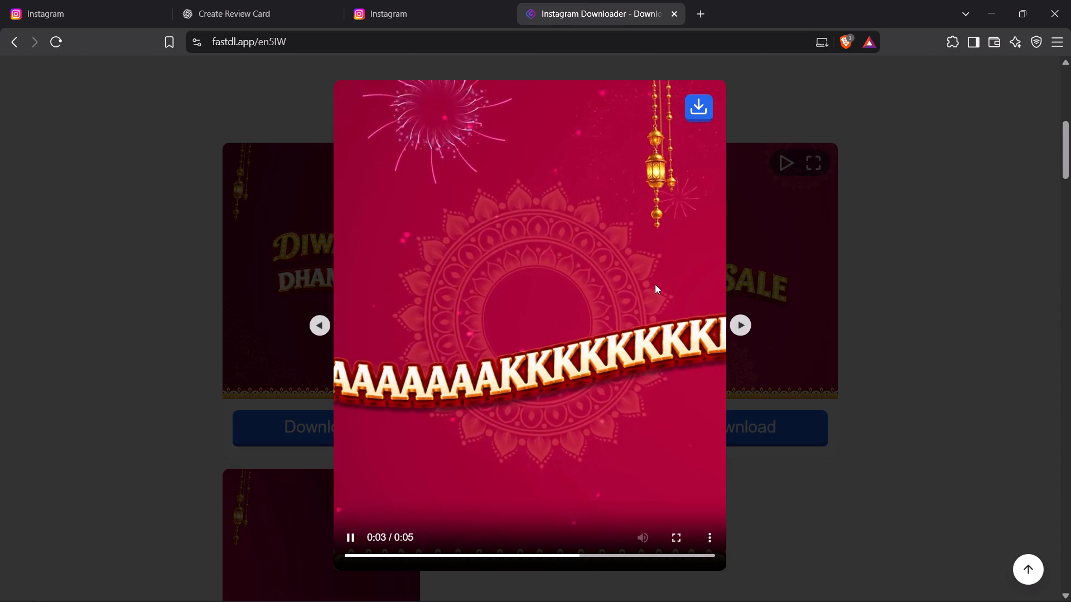
pyautogui.press('Escape')
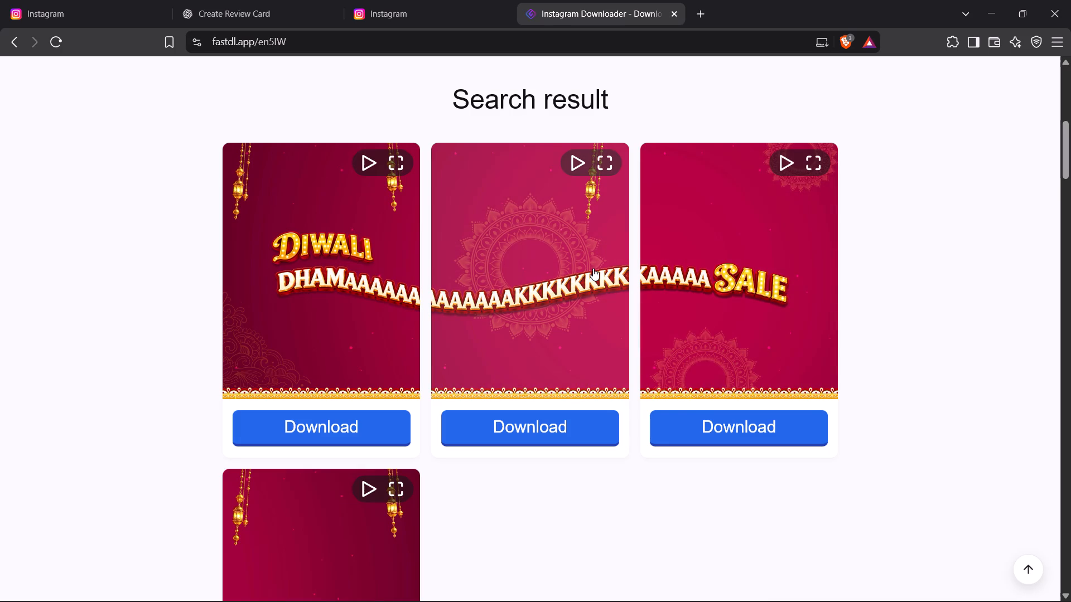
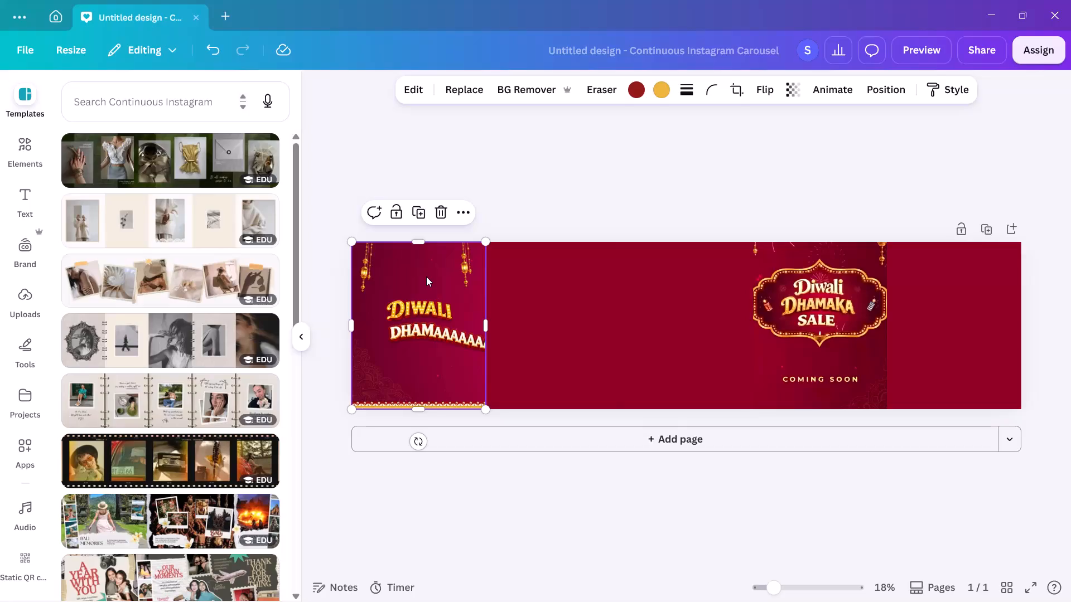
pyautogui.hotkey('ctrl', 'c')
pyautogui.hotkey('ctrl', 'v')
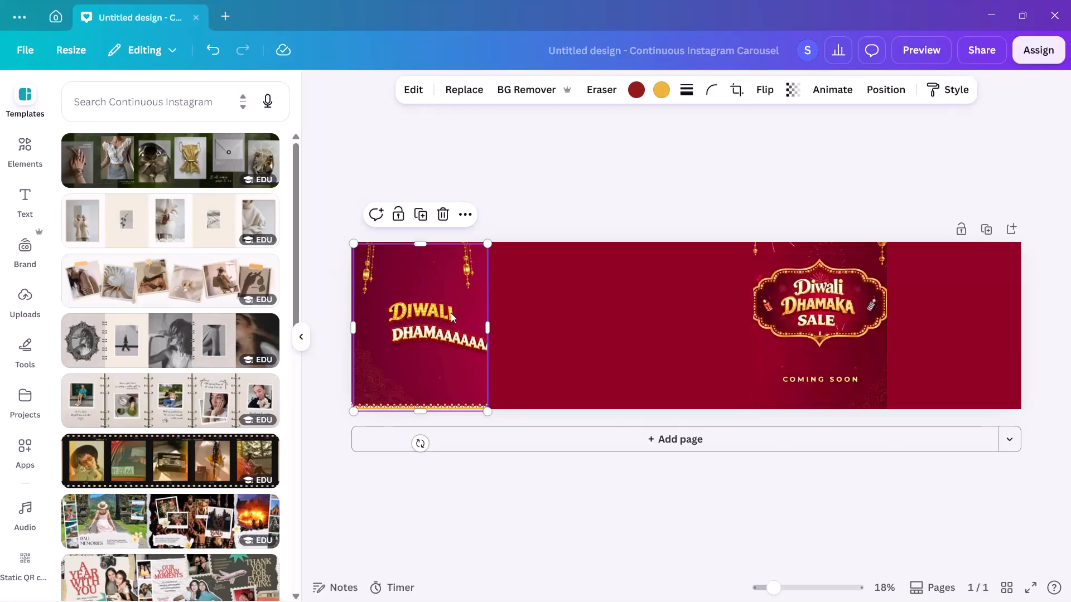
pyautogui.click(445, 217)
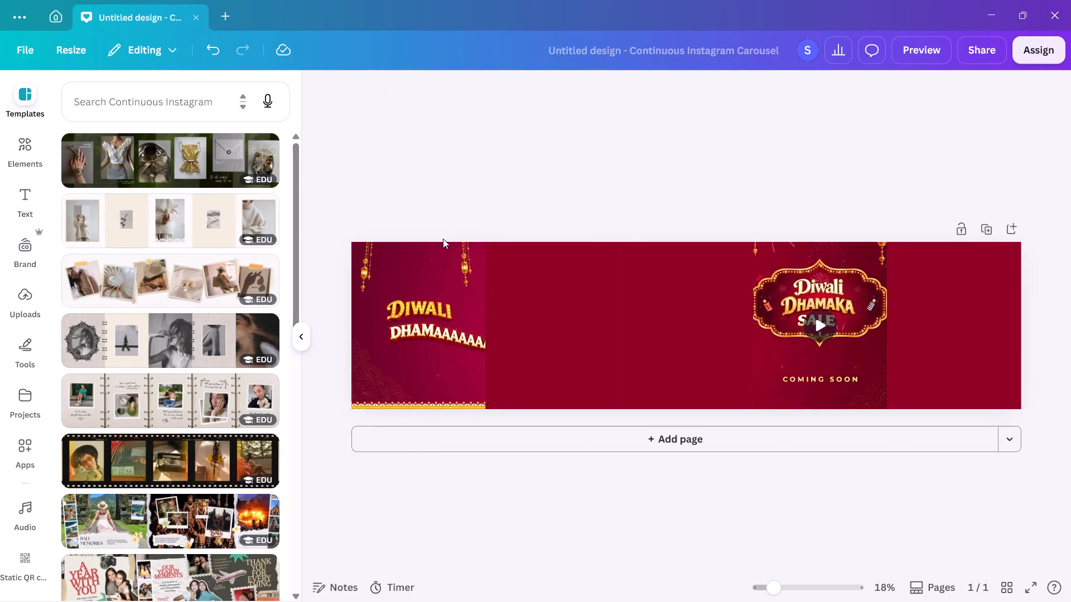
# Remove the background from the Diwali Dhamaaaaaa poster image on the carousel's first slide with BG Remover.
pyautogui.click(441, 269)
pyautogui.click(550, 87)
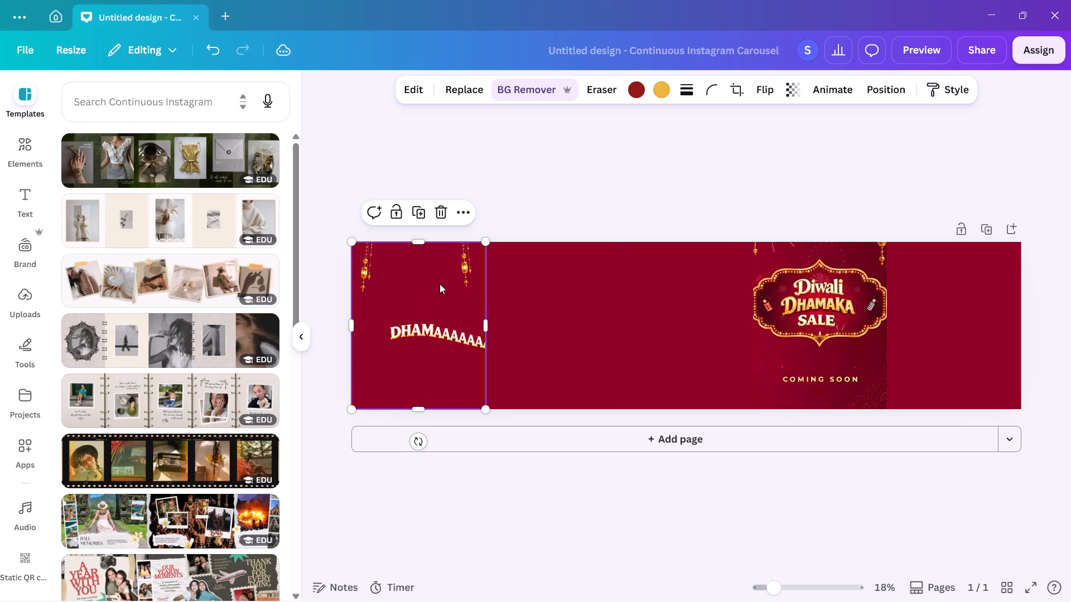
# Undo the background removal on the "Diwali Dhamaaaaaa" image in the carousel's first slide.
pyautogui.hotkey('ctrl', 'z')
pyautogui.click(443, 313)
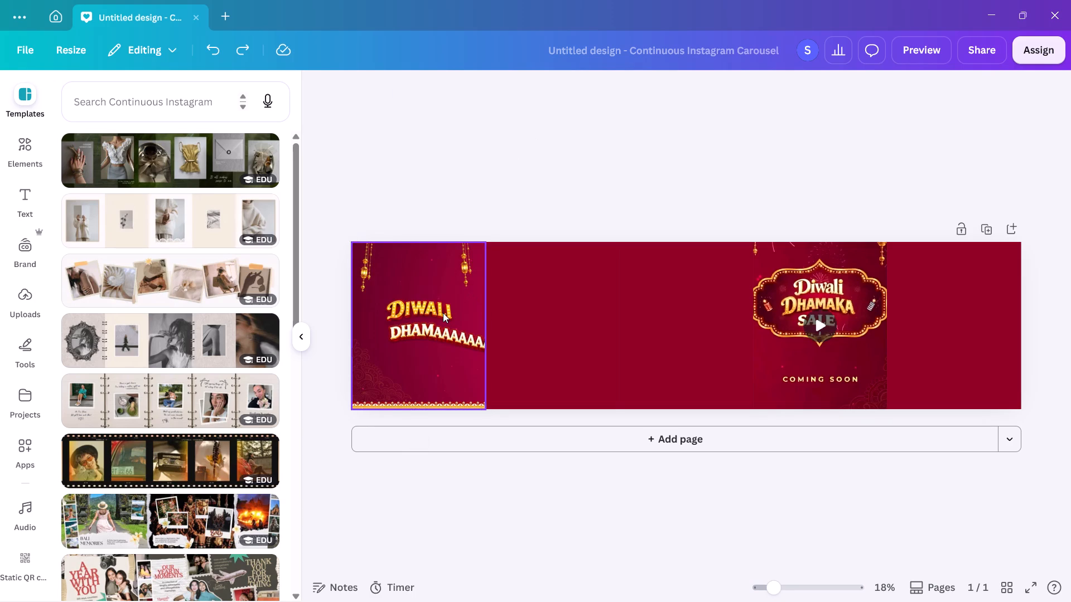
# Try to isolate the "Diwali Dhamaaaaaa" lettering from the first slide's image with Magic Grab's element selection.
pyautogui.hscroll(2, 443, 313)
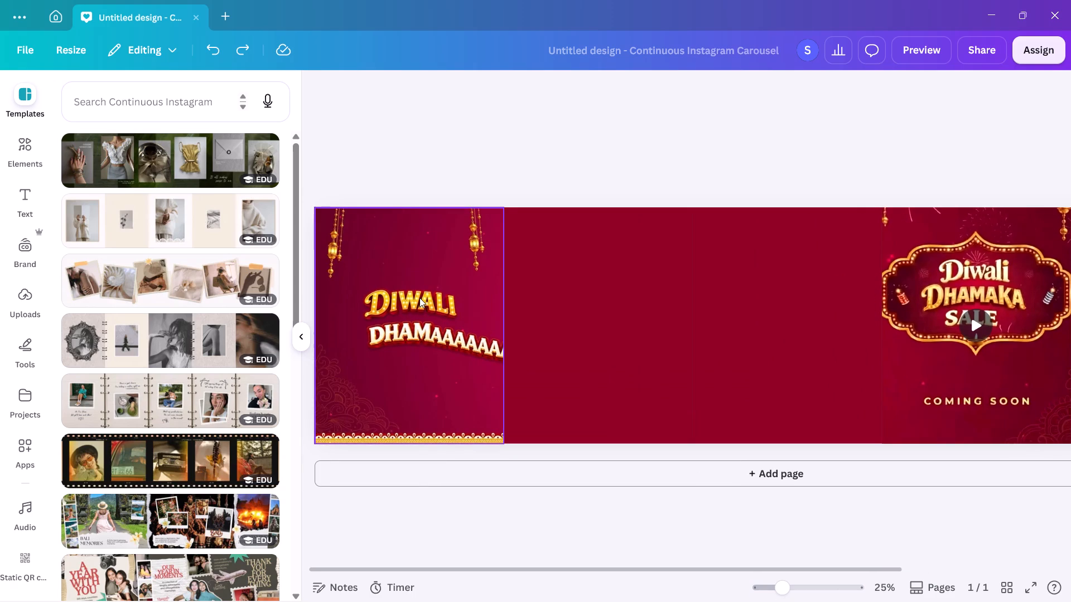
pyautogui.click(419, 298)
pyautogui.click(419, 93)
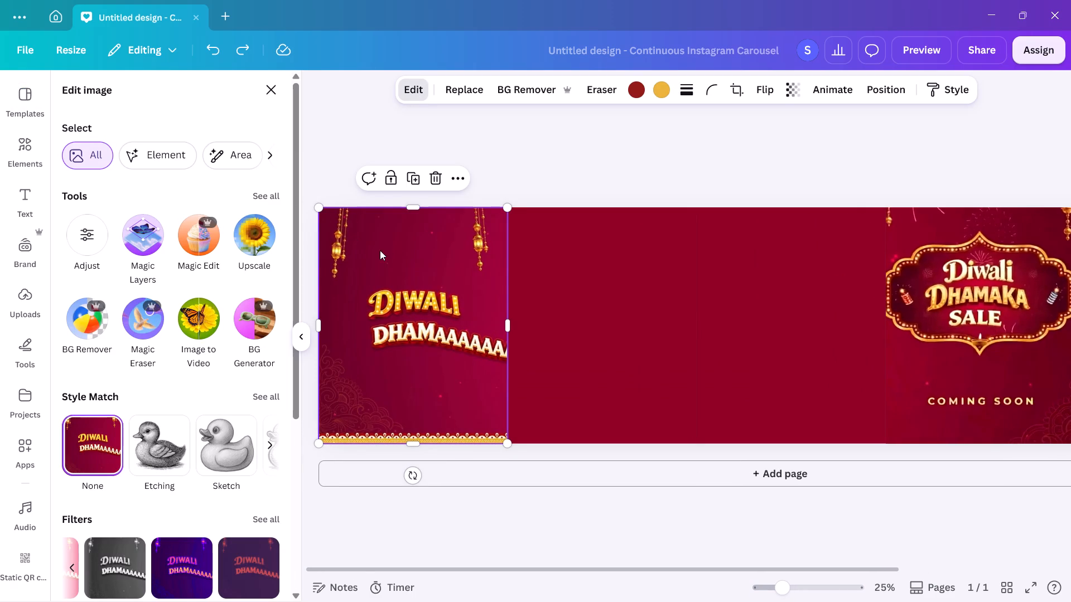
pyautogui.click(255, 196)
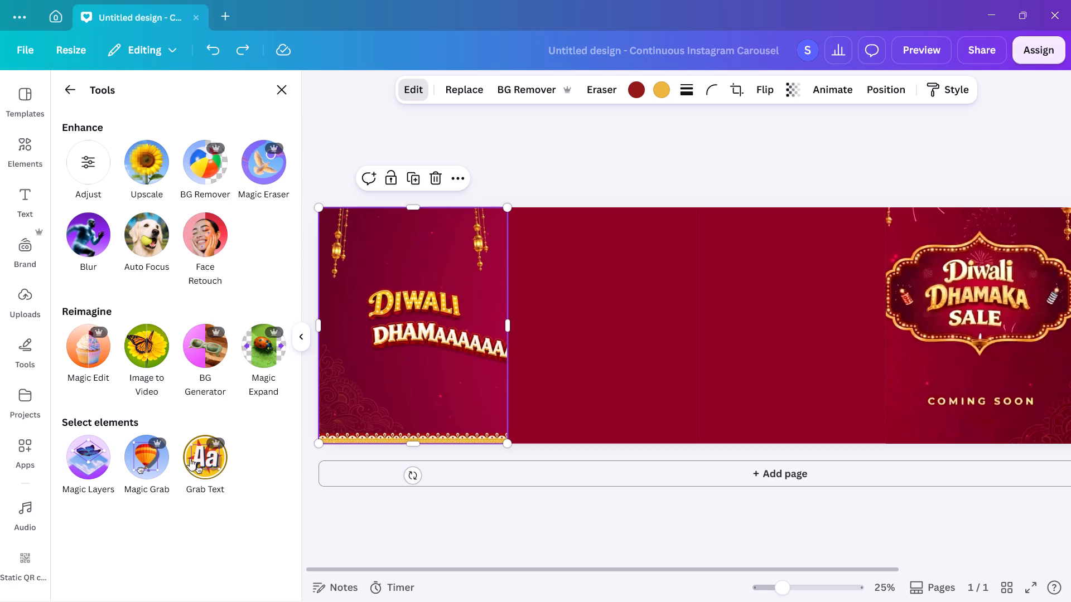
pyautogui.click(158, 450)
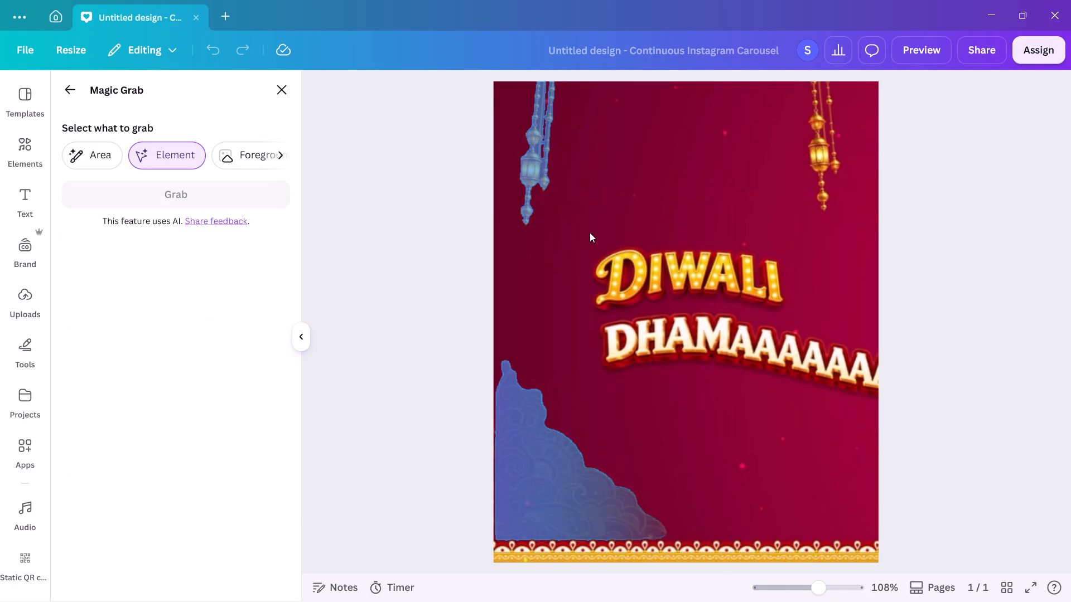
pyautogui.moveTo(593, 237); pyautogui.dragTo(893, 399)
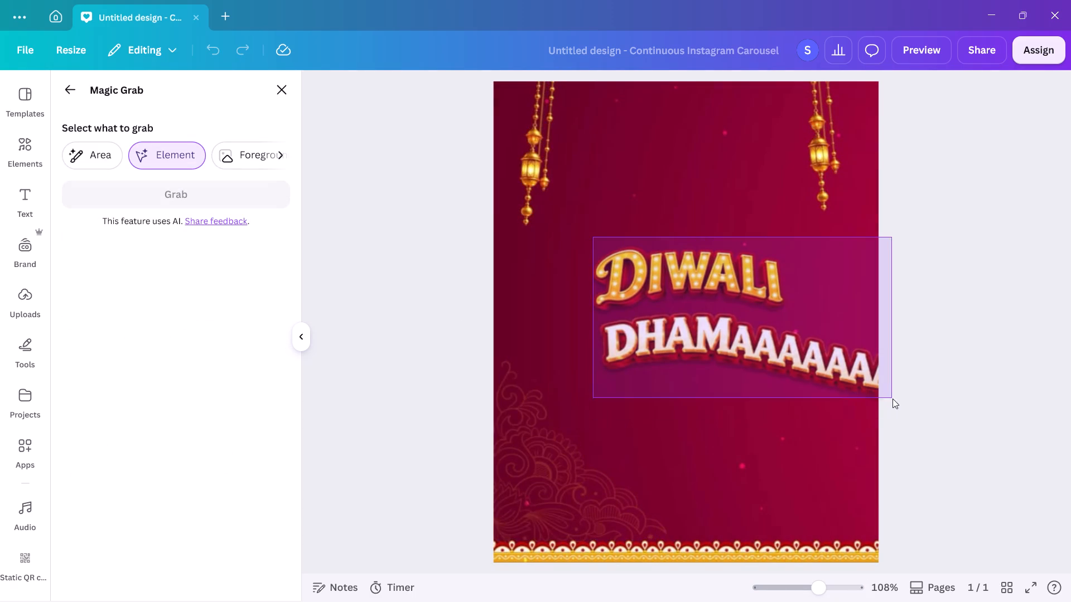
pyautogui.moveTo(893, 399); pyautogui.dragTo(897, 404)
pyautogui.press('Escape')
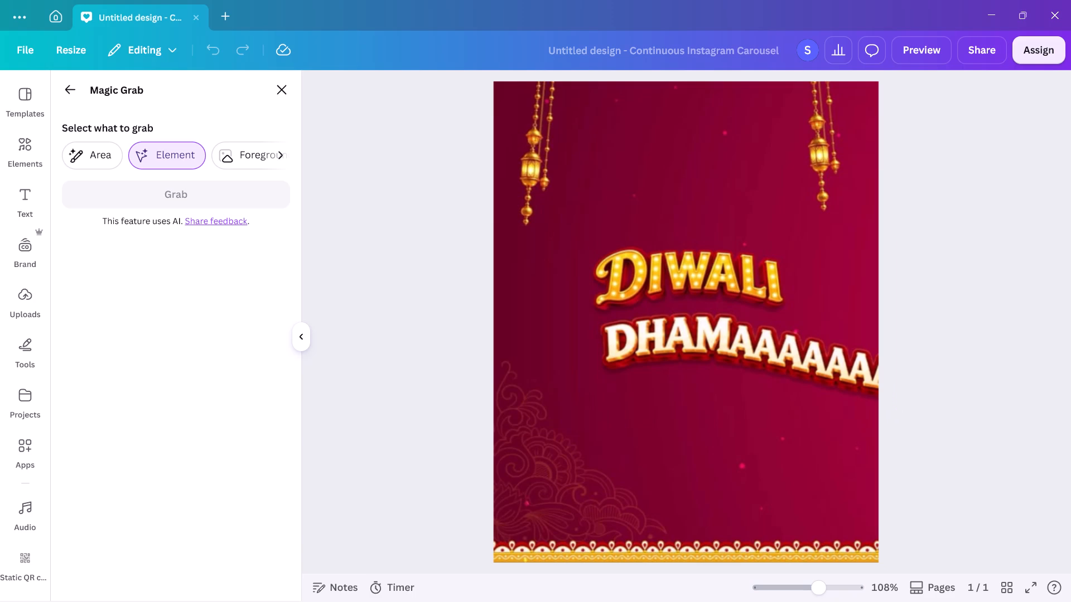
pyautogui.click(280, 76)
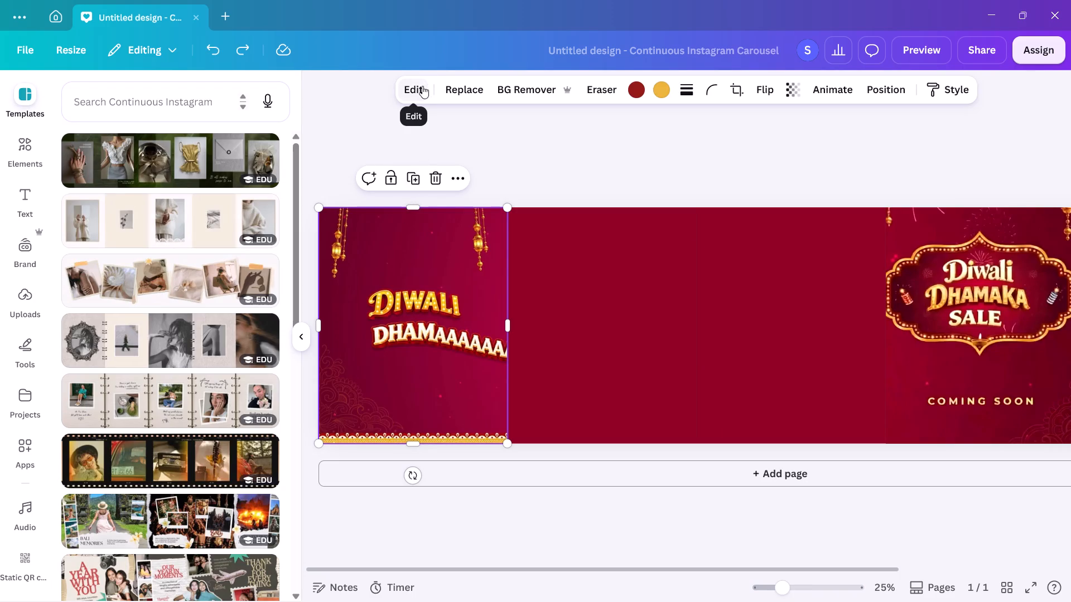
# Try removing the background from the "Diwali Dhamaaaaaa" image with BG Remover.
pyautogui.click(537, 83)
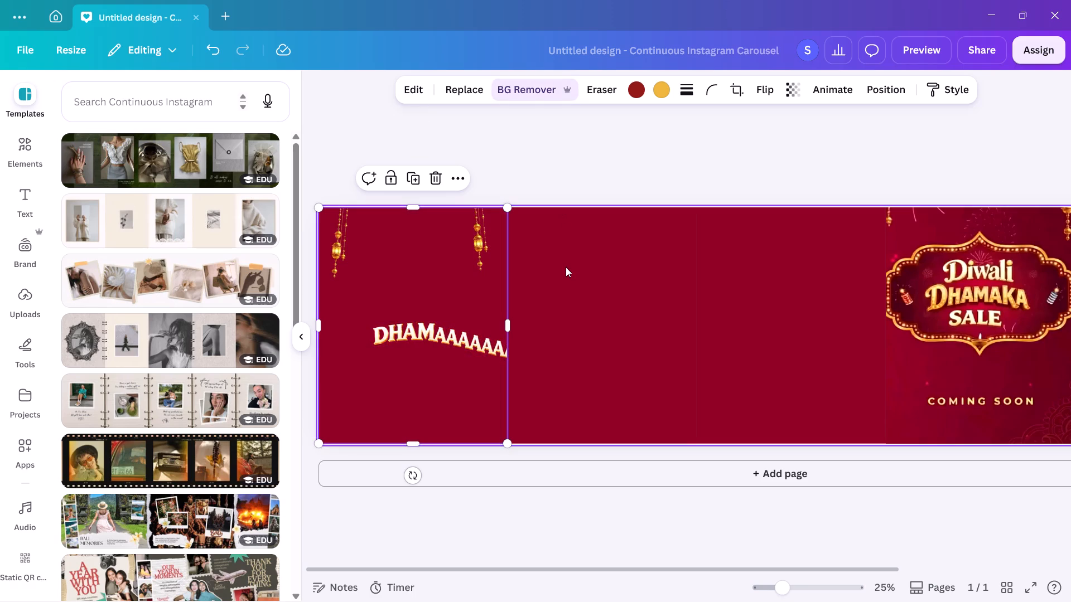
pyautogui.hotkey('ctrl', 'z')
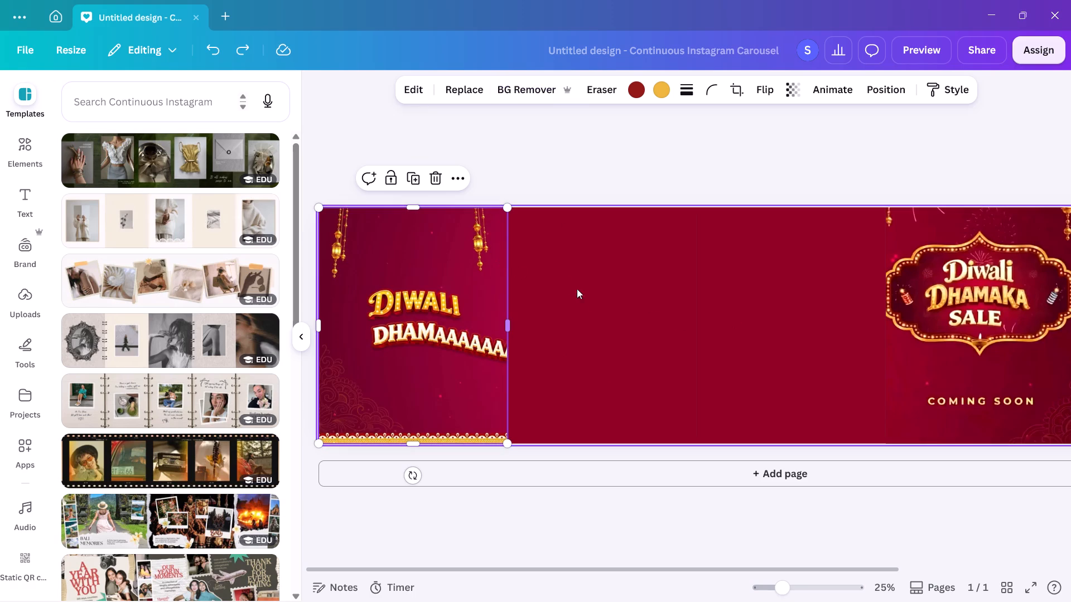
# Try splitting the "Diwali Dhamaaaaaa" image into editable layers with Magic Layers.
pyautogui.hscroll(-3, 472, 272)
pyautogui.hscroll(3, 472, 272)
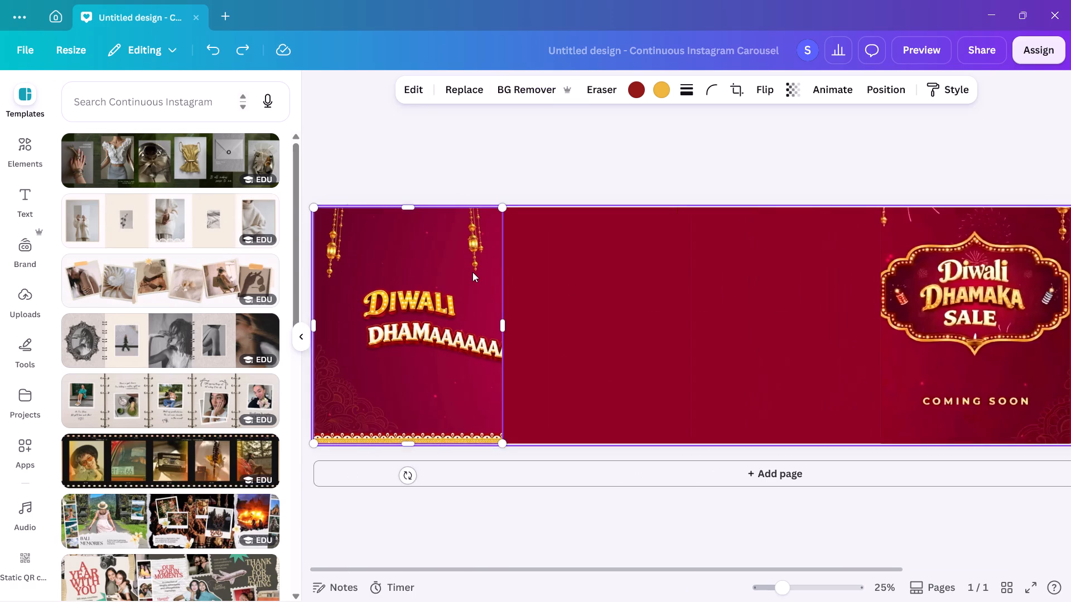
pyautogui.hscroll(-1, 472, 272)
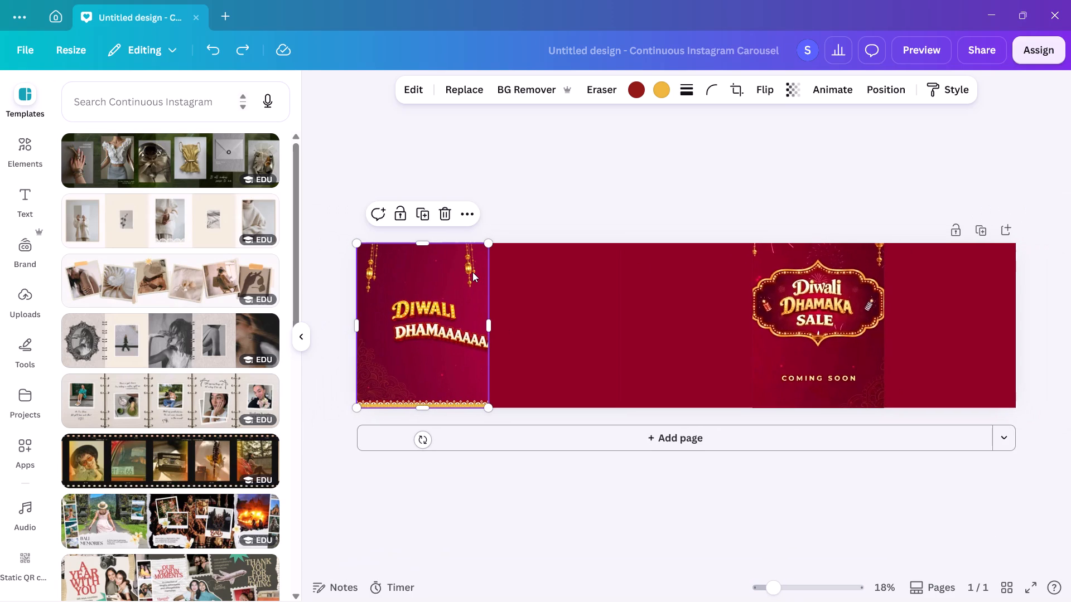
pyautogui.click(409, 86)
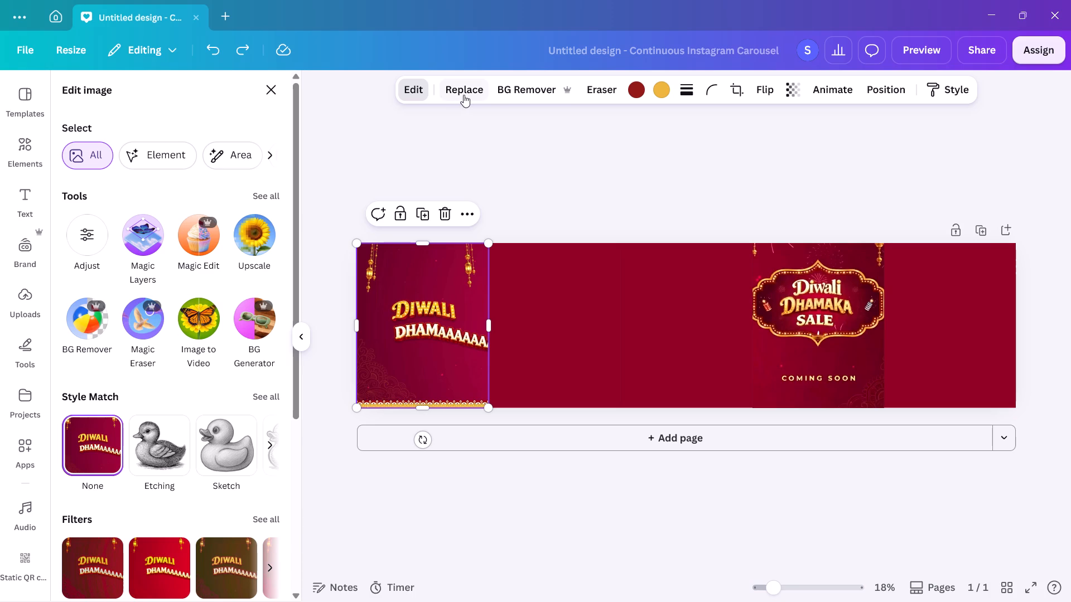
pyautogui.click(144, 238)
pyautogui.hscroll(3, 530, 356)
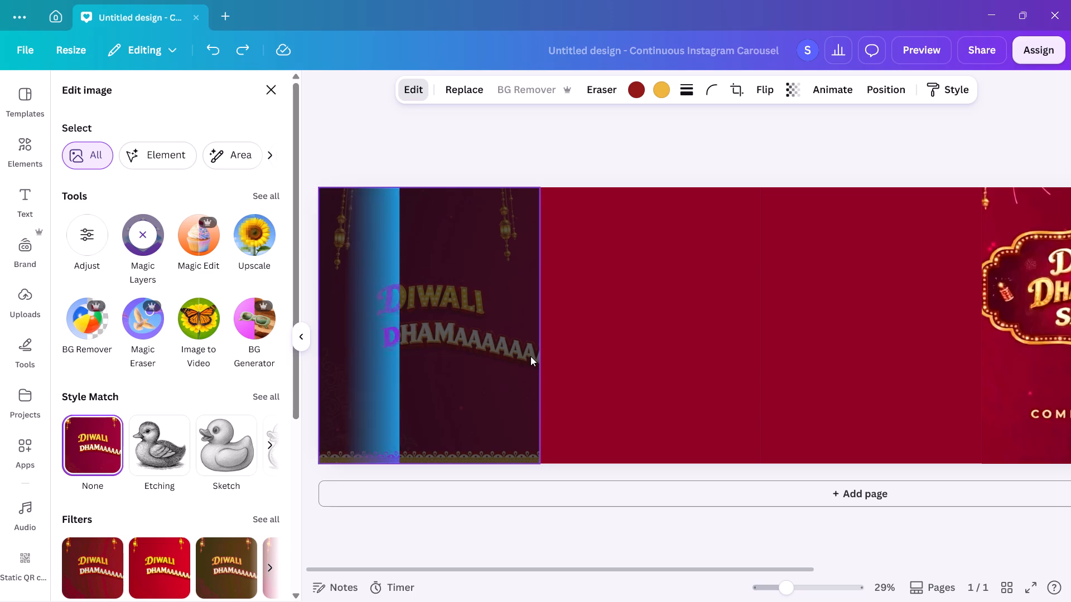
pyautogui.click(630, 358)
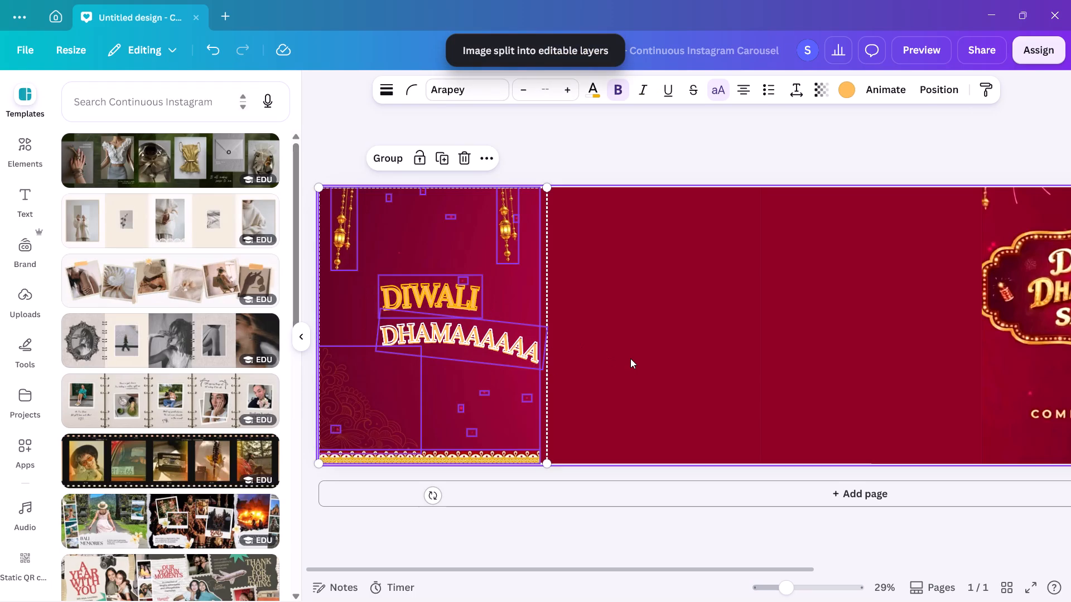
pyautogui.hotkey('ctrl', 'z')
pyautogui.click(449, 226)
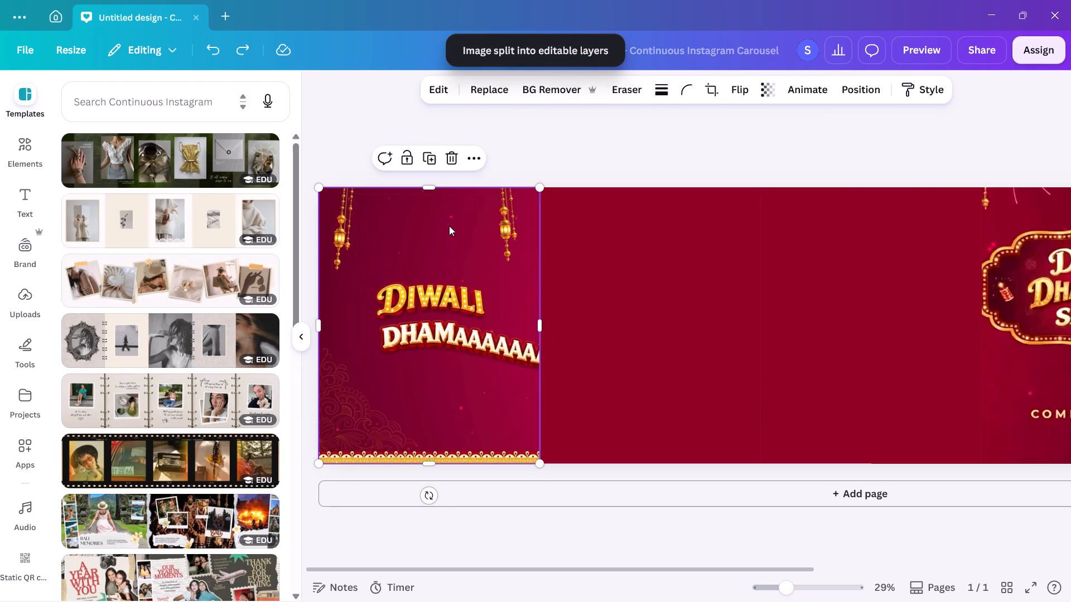
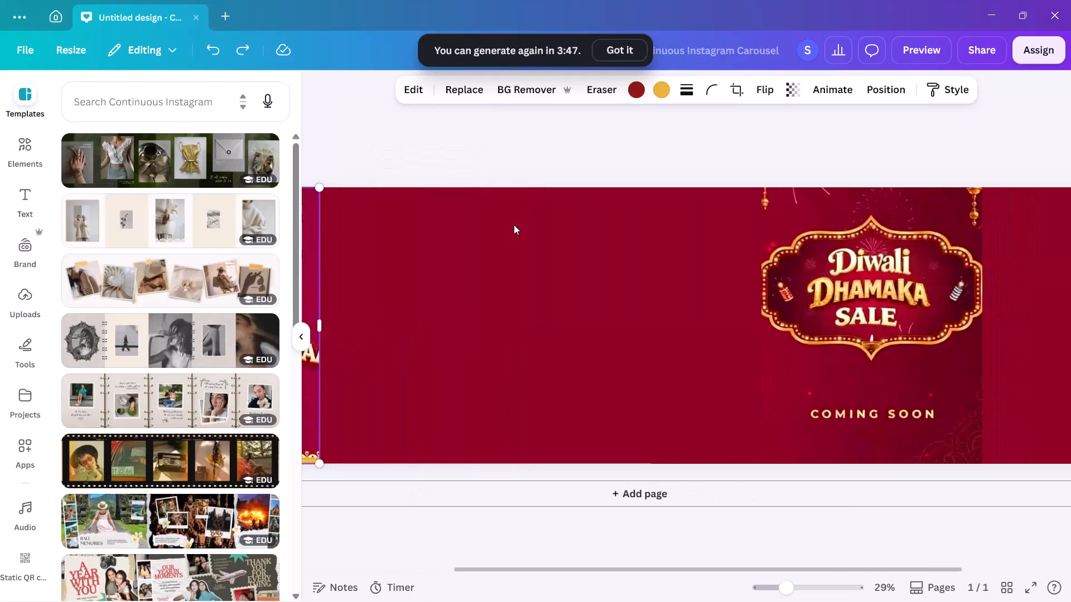
# Move the "Diwali Dhamaaaaaa" image from the first slide onto the second slide, flush with the boundary between the two slides.
pyautogui.hscroll(2, 514, 225)
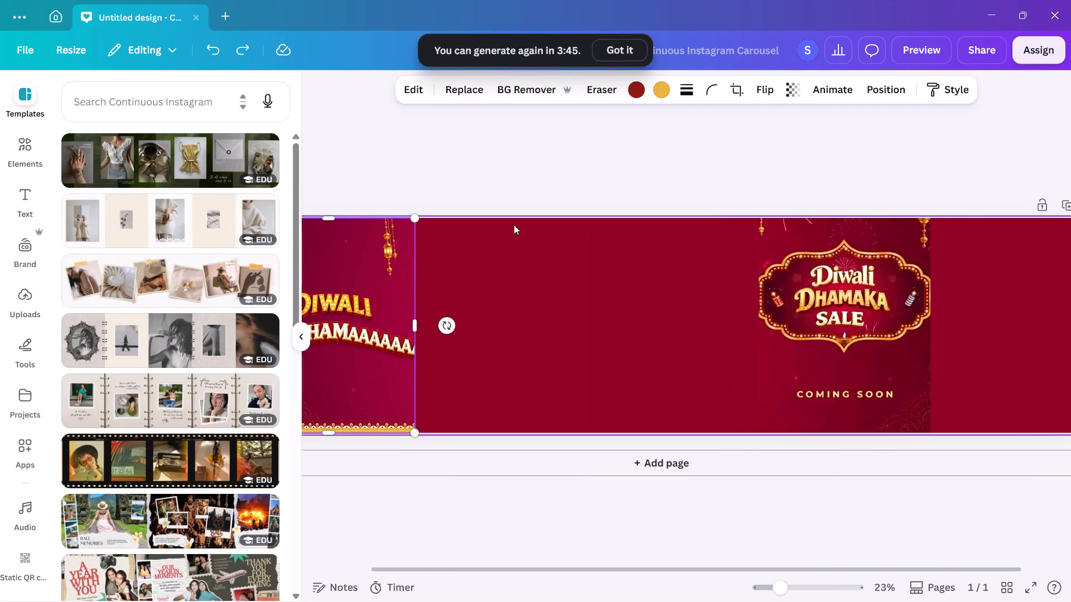
pyautogui.hscroll(2, 514, 225)
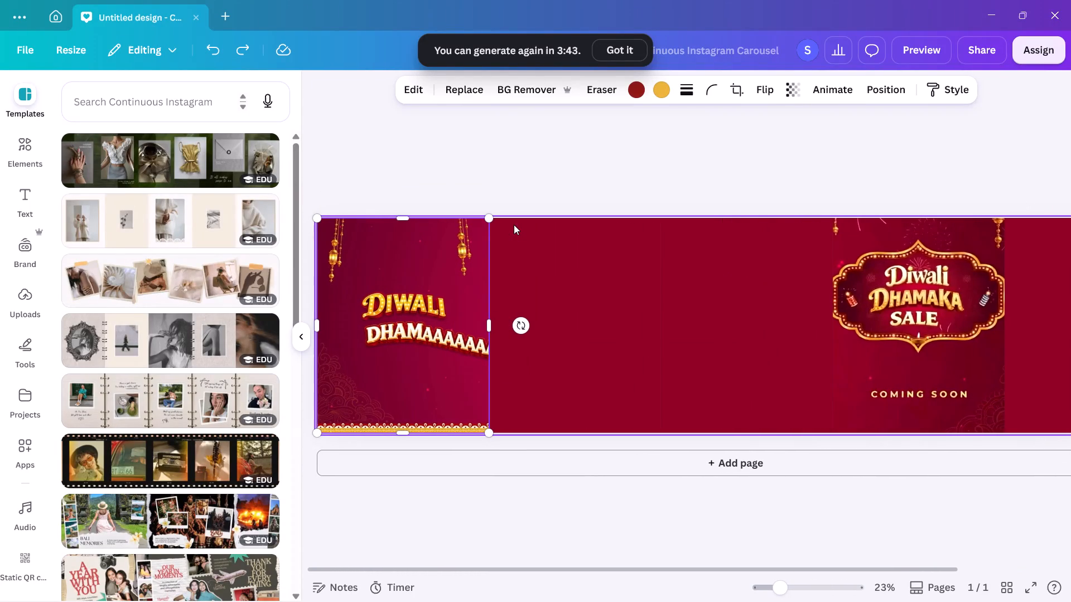
pyautogui.hscroll(1, 514, 225)
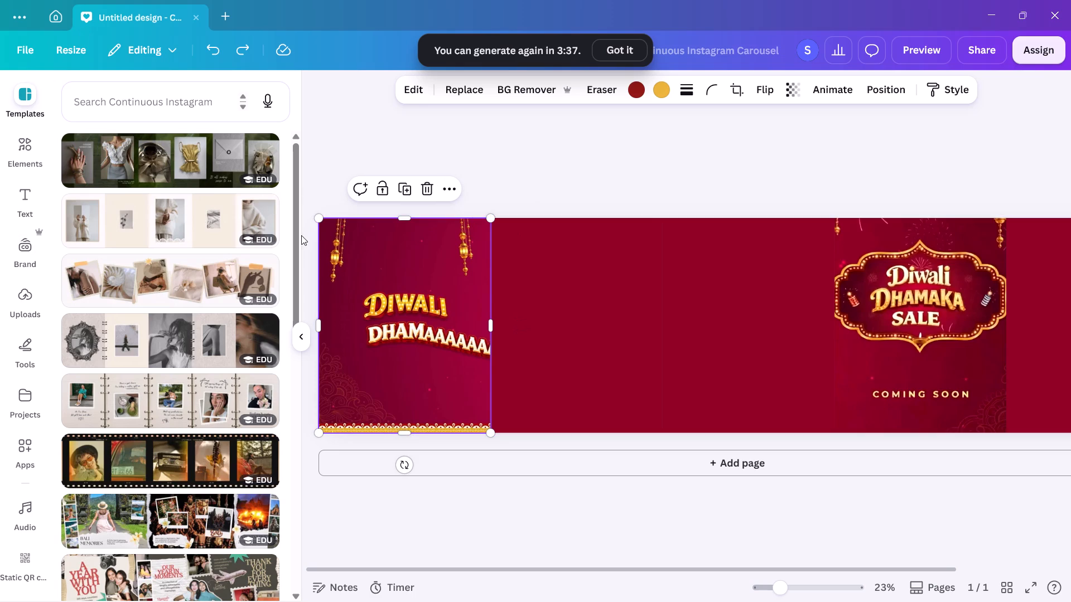
pyautogui.moveTo(429, 254); pyautogui.dragTo(606, 256)
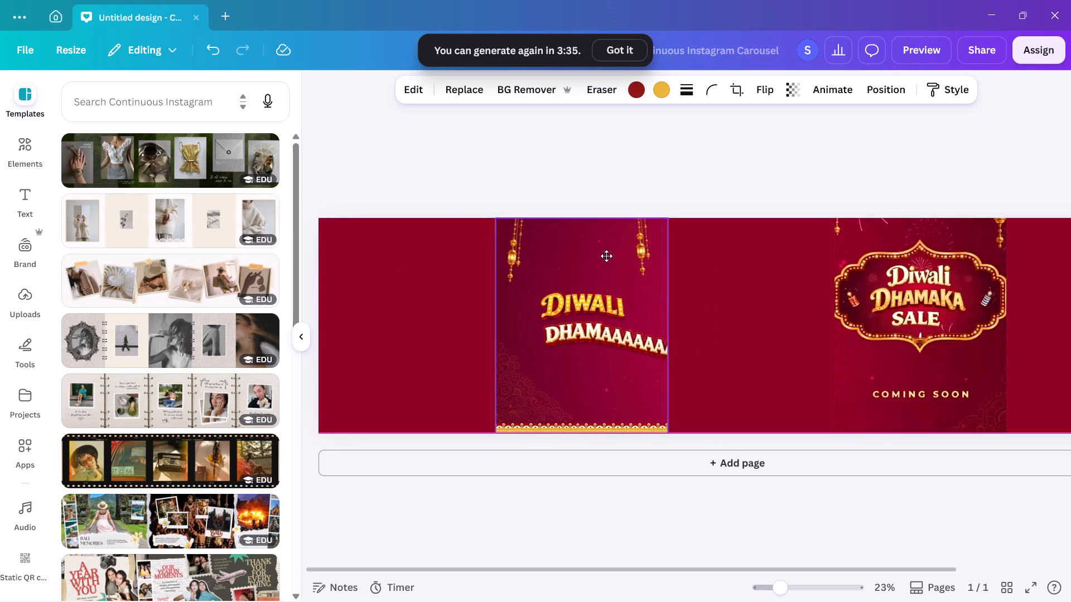
pyautogui.moveTo(606, 256); pyautogui.dragTo(601, 256)
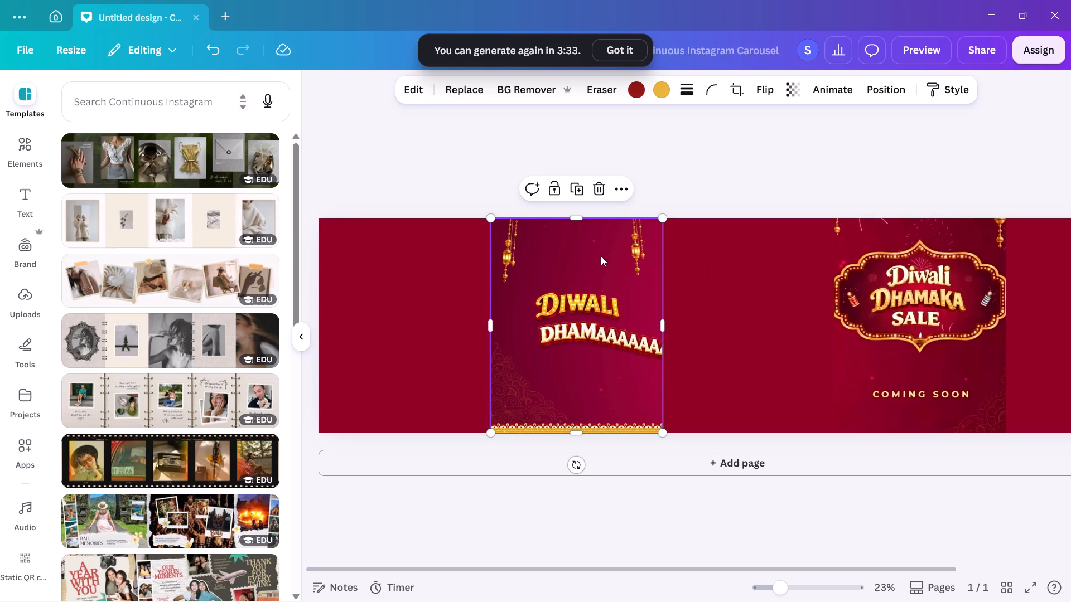
# Add a text box in the Subtitle style reading "DIWALI".
pyautogui.click(34, 185)
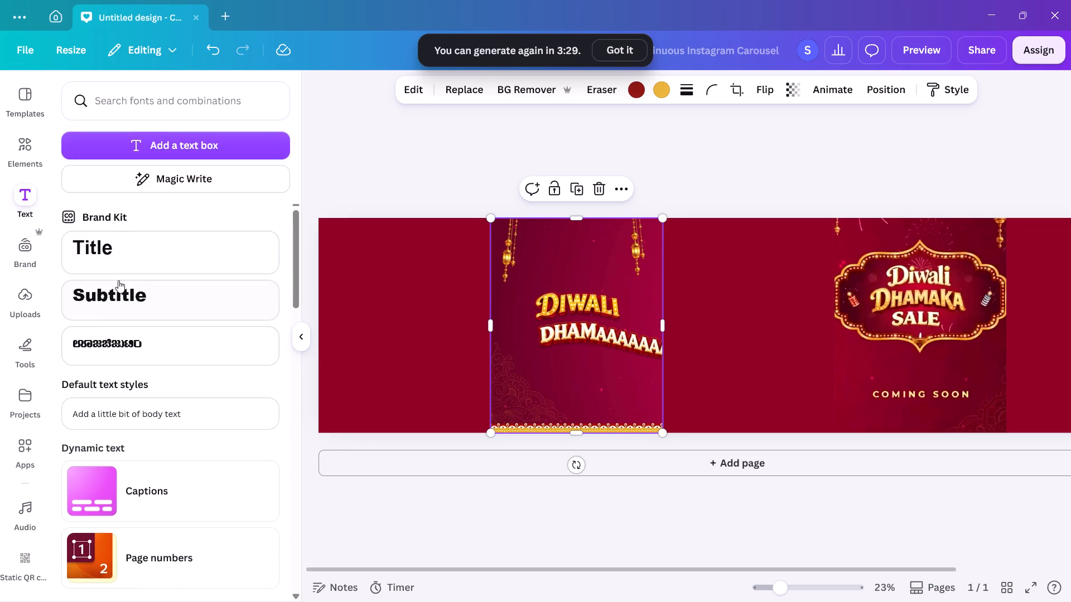
pyautogui.click(135, 289)
pyautogui.hotkey('shift', 'd')
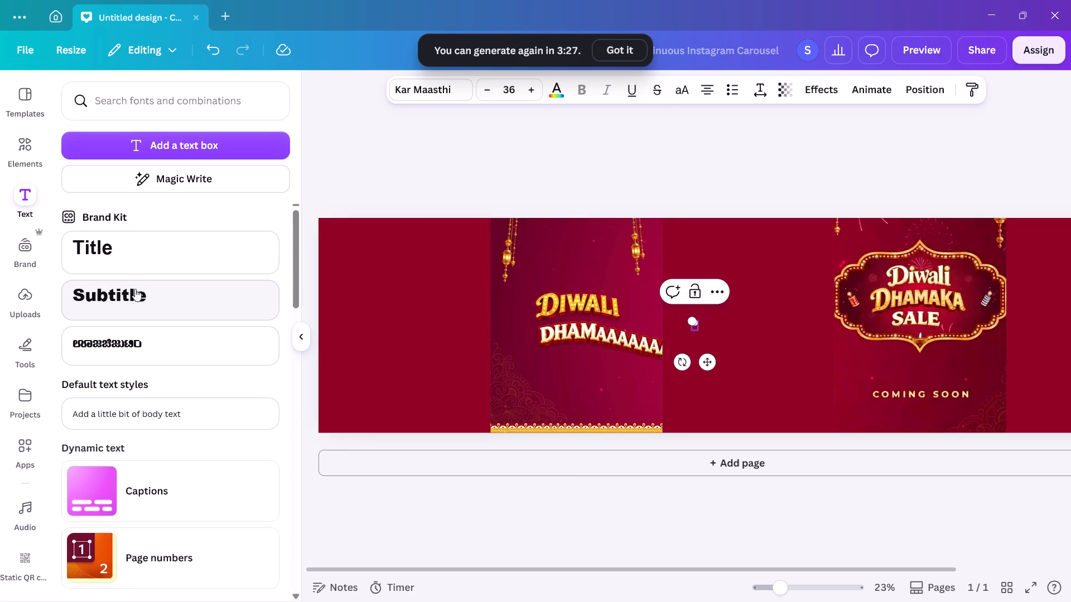
pyautogui.write('iwal')
pyautogui.hotkey('ctrl', 'a')
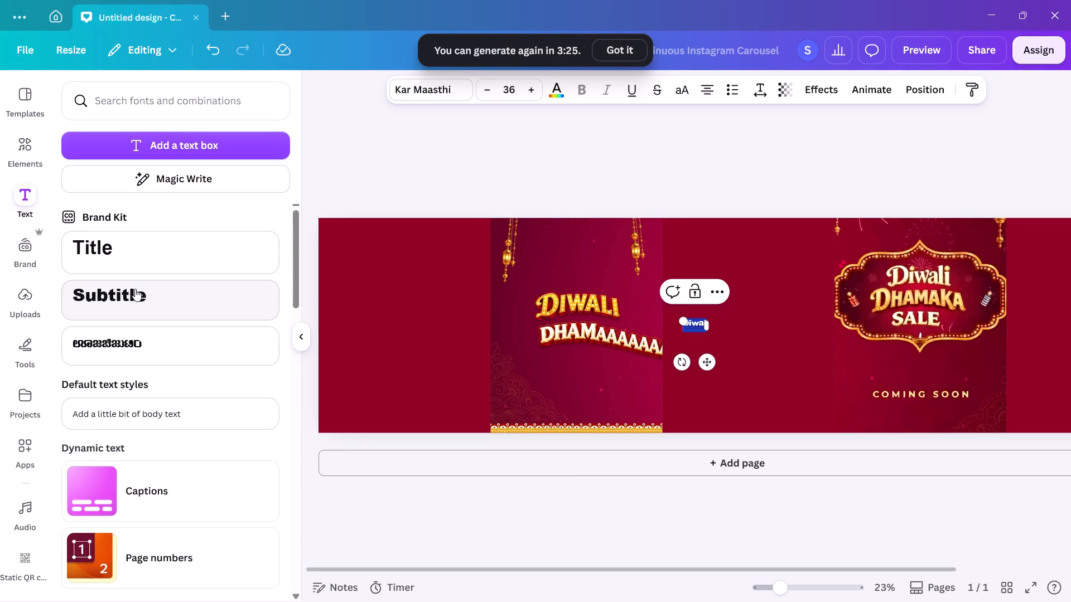
pyautogui.write('DIWALI')
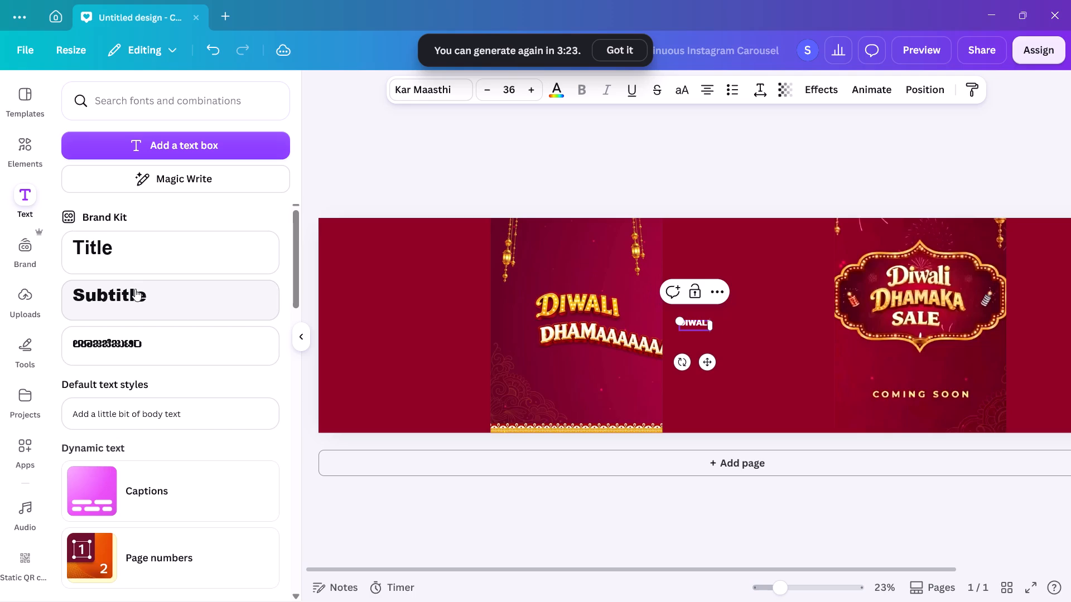
# Place the "DIWALI" text on the empty first slide beside the reference image and enlarge it to font size 106.
pyautogui.moveTo(704, 360); pyautogui.dragTo(492, 315)
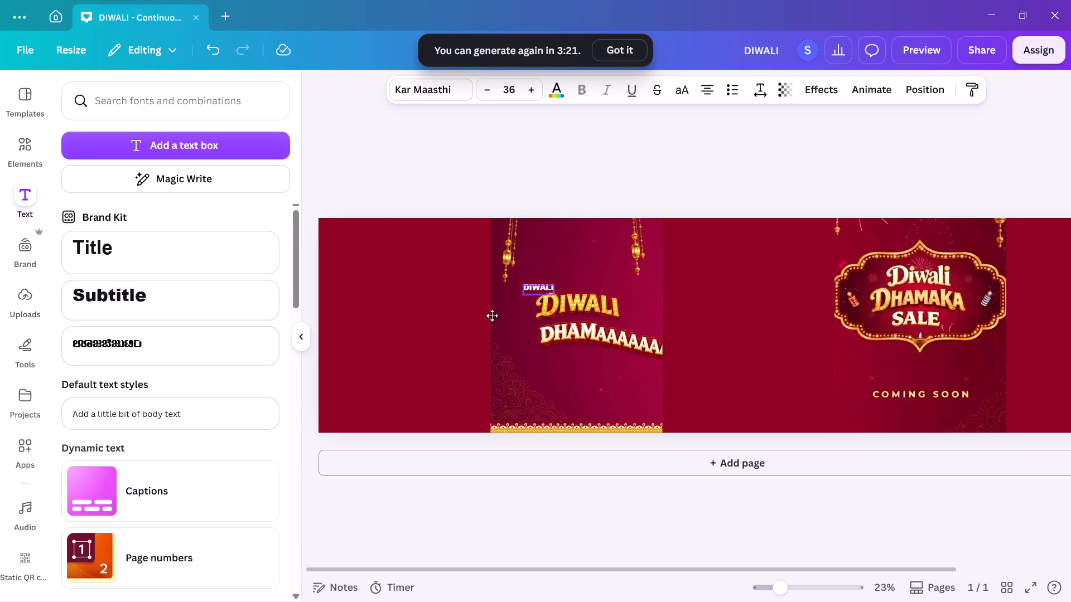
pyautogui.moveTo(492, 315); pyautogui.dragTo(423, 324)
pyautogui.moveTo(399, 284); pyautogui.dragTo(370, 274)
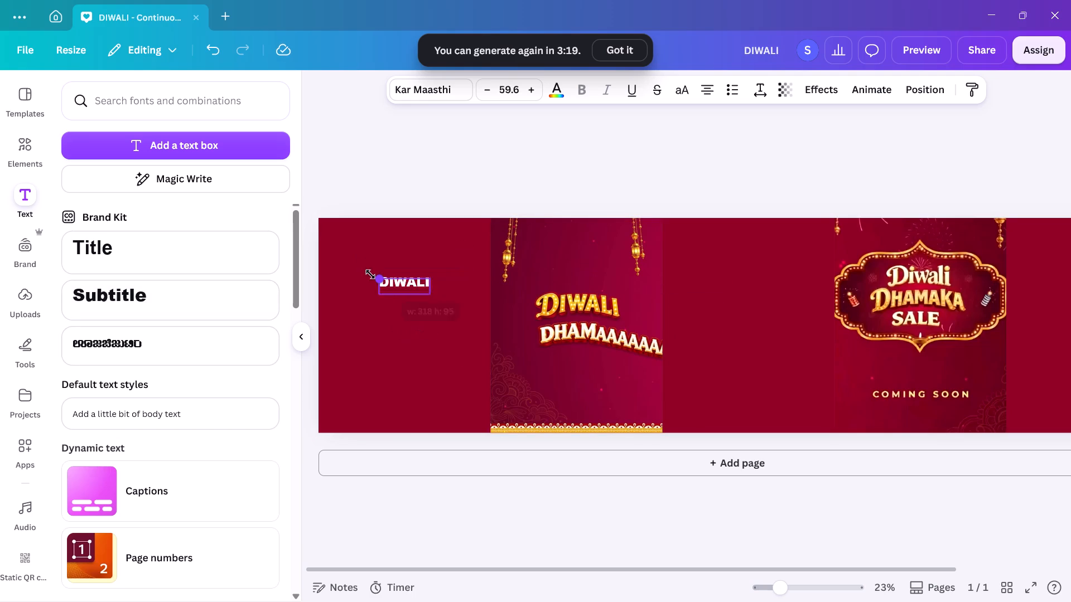
pyautogui.moveTo(370, 274); pyautogui.dragTo(344, 262)
pyautogui.moveTo(398, 327); pyautogui.dragTo(418, 342)
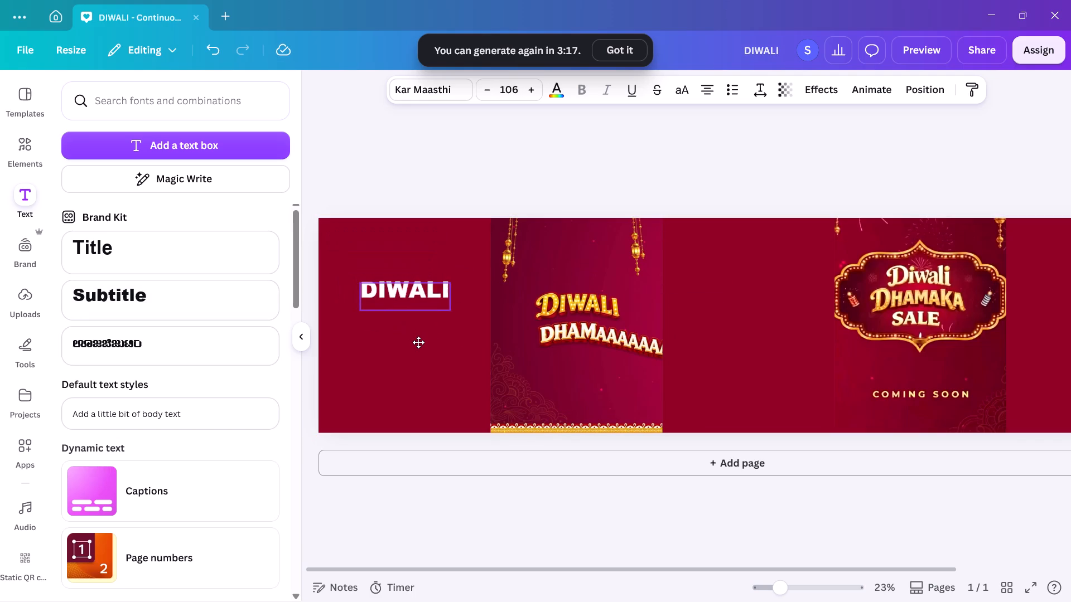
pyautogui.moveTo(418, 342); pyautogui.dragTo(424, 350)
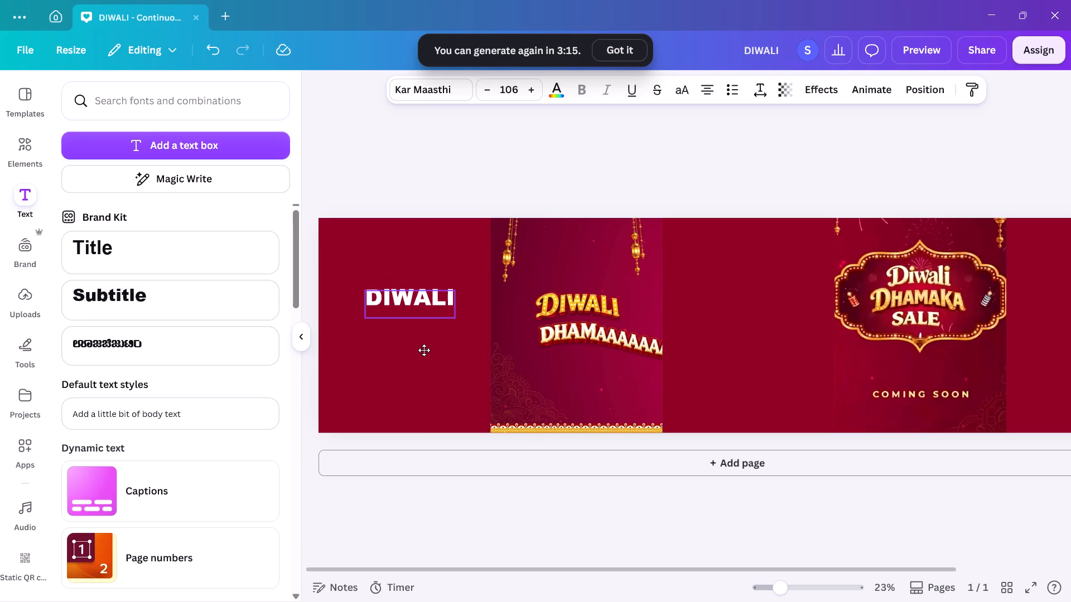
pyautogui.moveTo(424, 350); pyautogui.dragTo(420, 349)
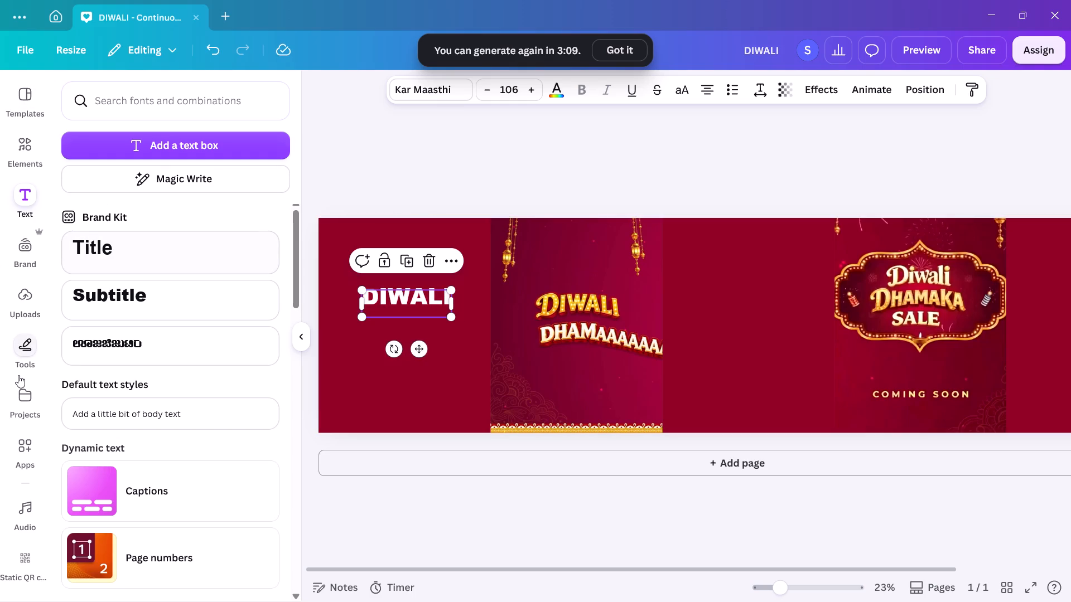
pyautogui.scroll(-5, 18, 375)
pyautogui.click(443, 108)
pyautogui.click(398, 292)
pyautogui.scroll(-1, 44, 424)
# Browse the Canva apps catalogue, from the social posts section to graphic design, for an app to style the "DIWALI" lettering.
pyautogui.click(21, 445)
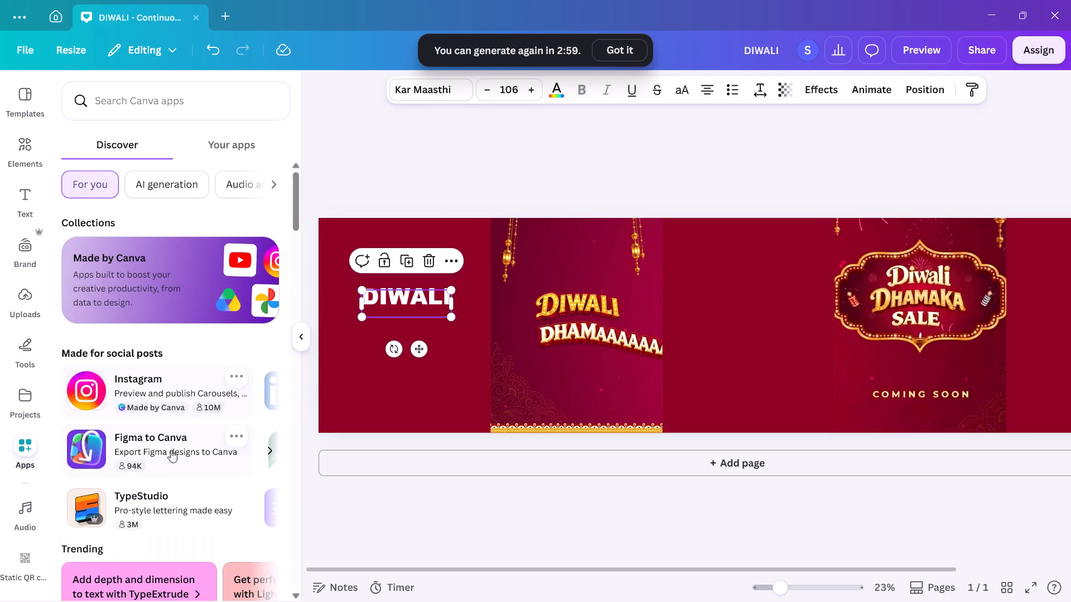
pyautogui.hscroll(-1, 175, 458)
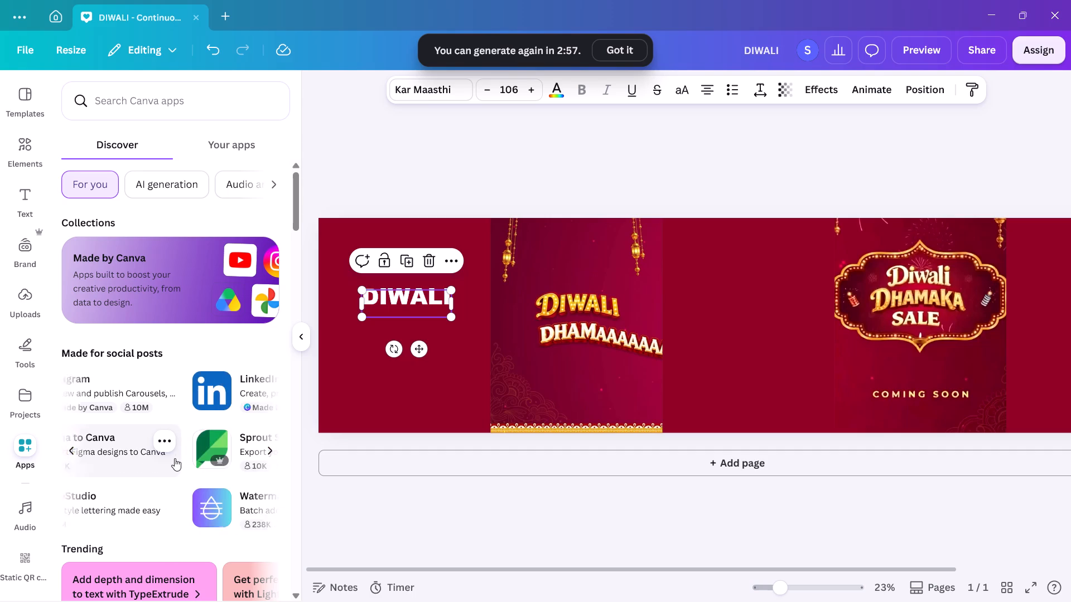
pyautogui.hscroll(-3, 175, 458)
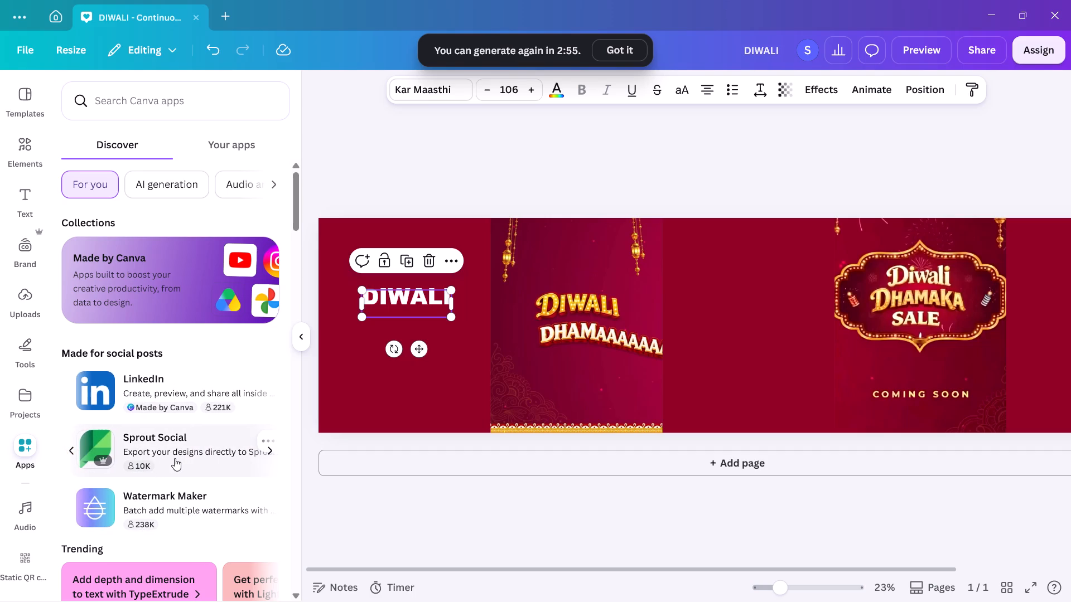
pyautogui.hscroll(4, 175, 458)
pyautogui.scroll(-1, 175, 458)
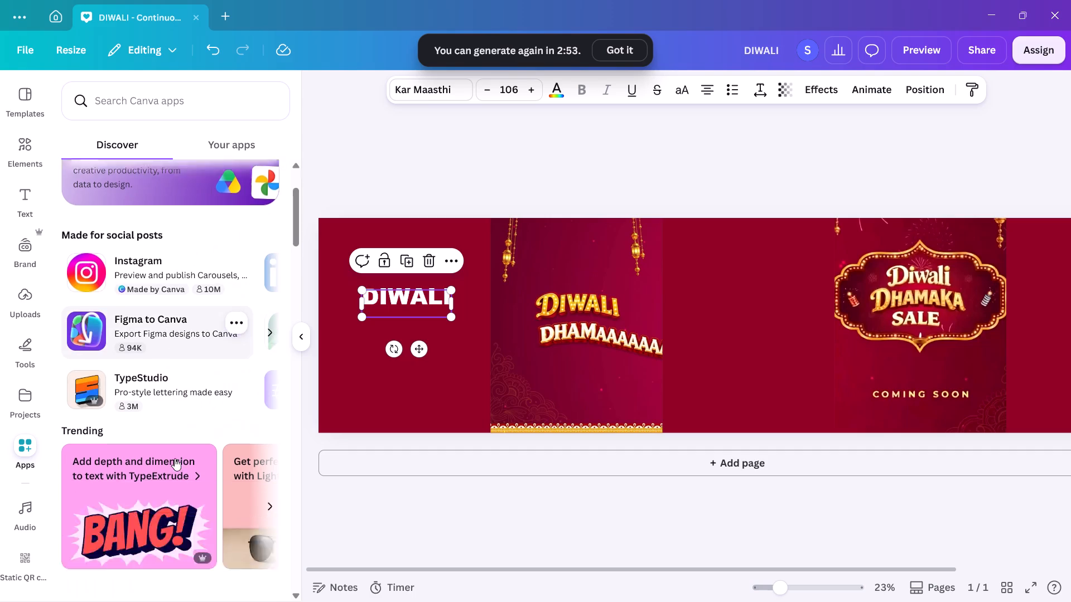
pyautogui.scroll(-4, 175, 458)
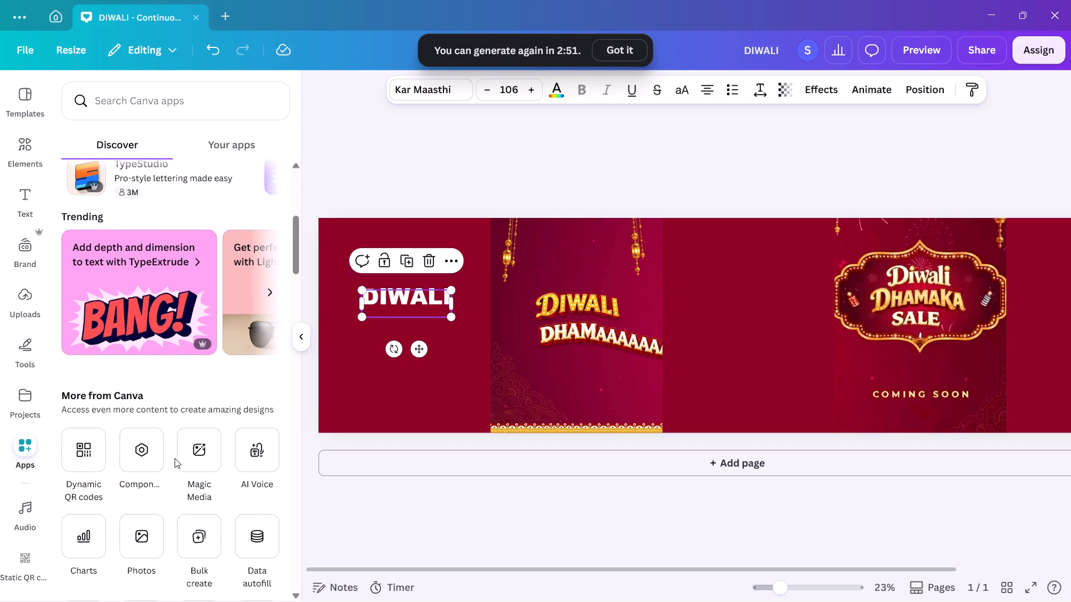
pyautogui.scroll(-3, 175, 458)
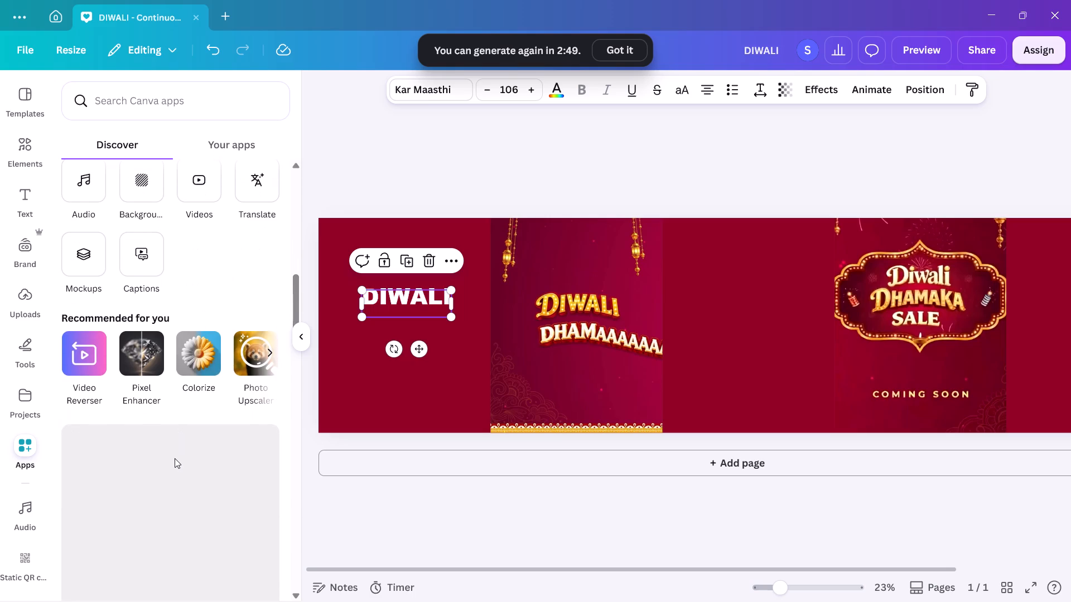
pyautogui.scroll(-2, 182, 397)
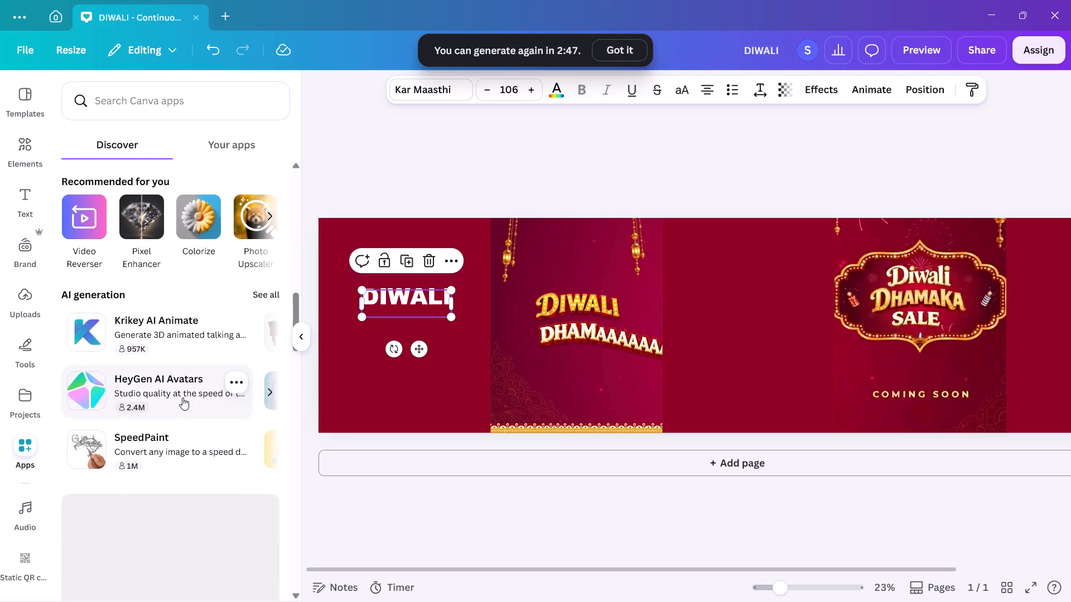
pyautogui.scroll(-4, 182, 397)
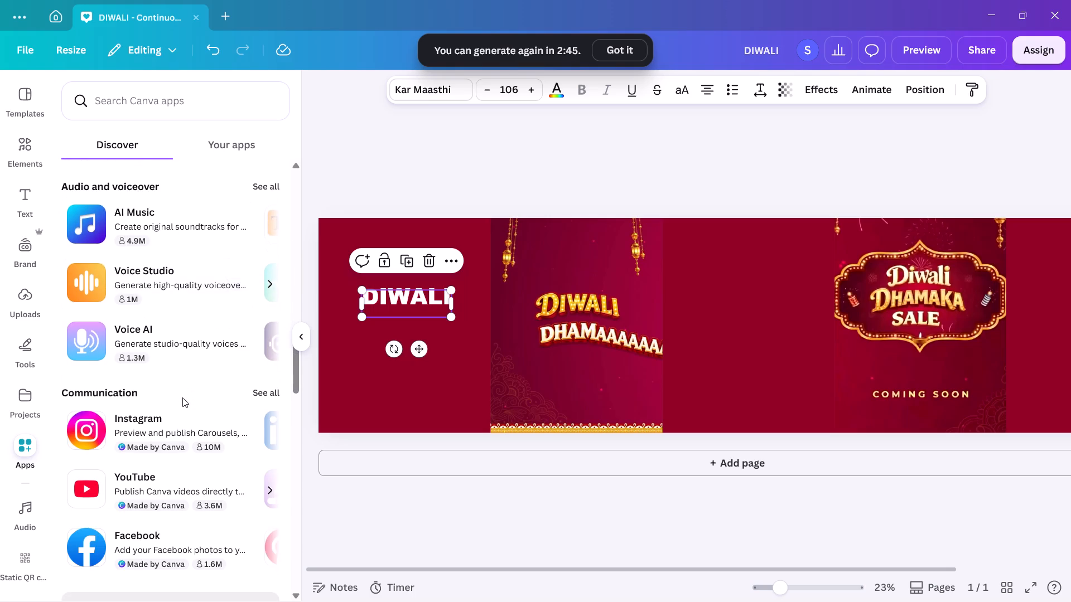
pyautogui.scroll(-4, 182, 397)
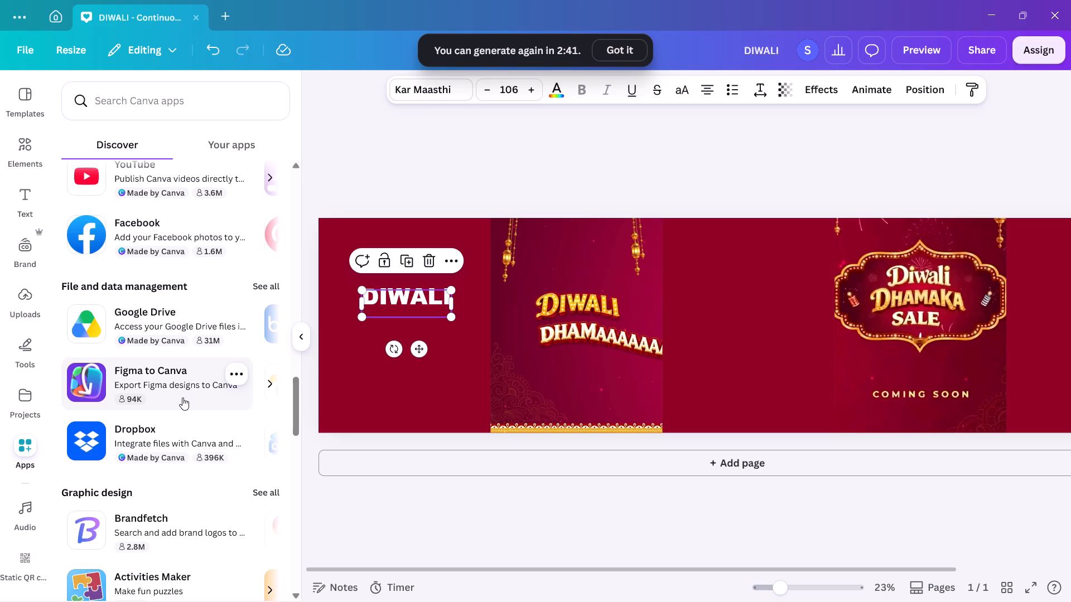
pyautogui.hscroll(-4, 182, 397)
pyautogui.scroll(-3, 182, 397)
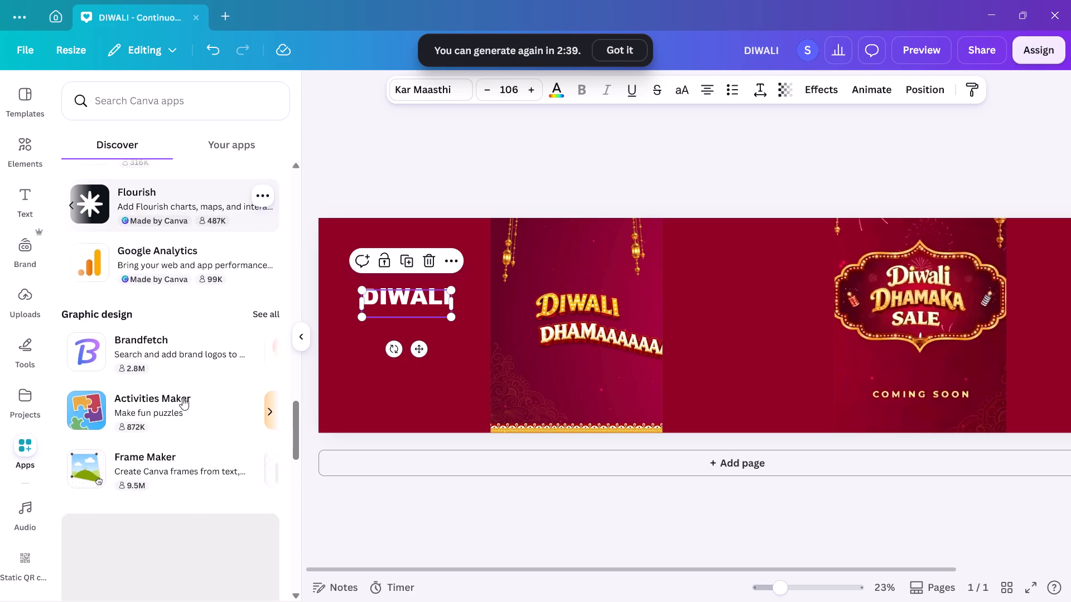
pyautogui.scroll(2, 182, 397)
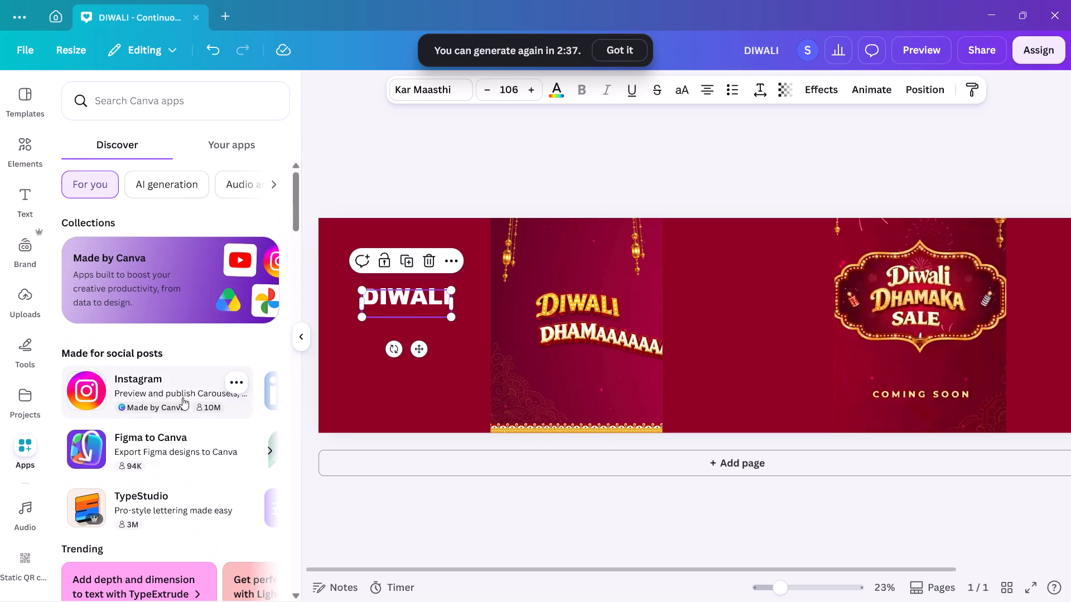
# Open the TypeStudio app for pro-style lettering.
pyautogui.click(148, 516)
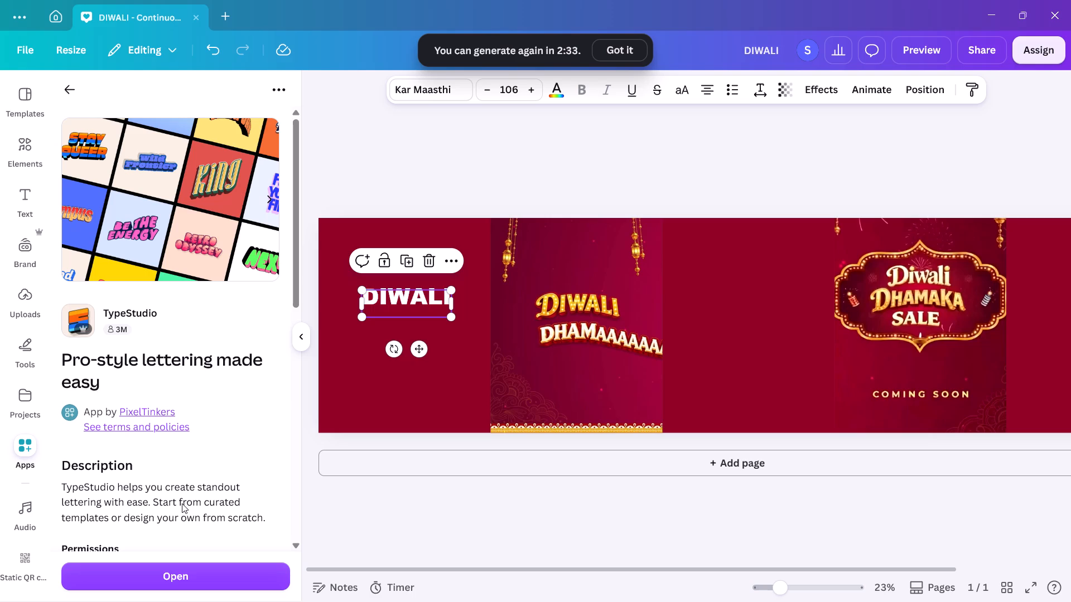
pyautogui.click(188, 569)
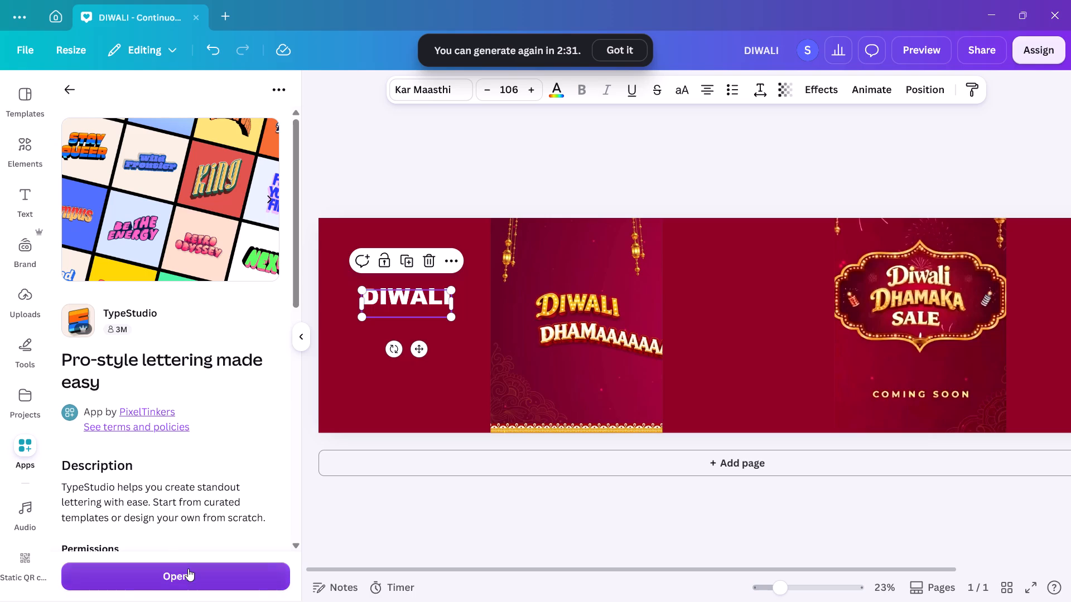
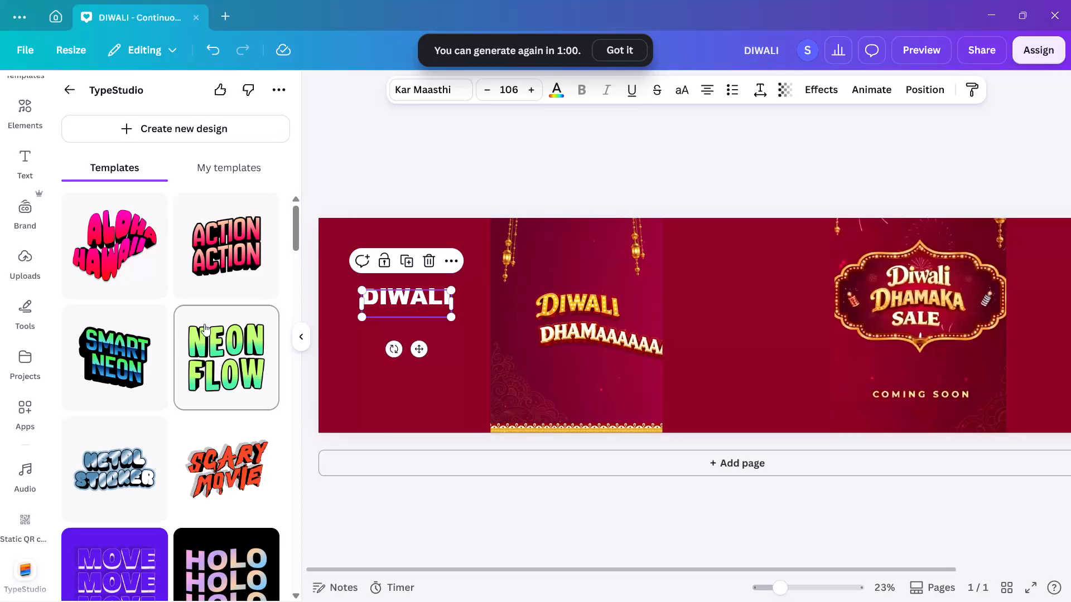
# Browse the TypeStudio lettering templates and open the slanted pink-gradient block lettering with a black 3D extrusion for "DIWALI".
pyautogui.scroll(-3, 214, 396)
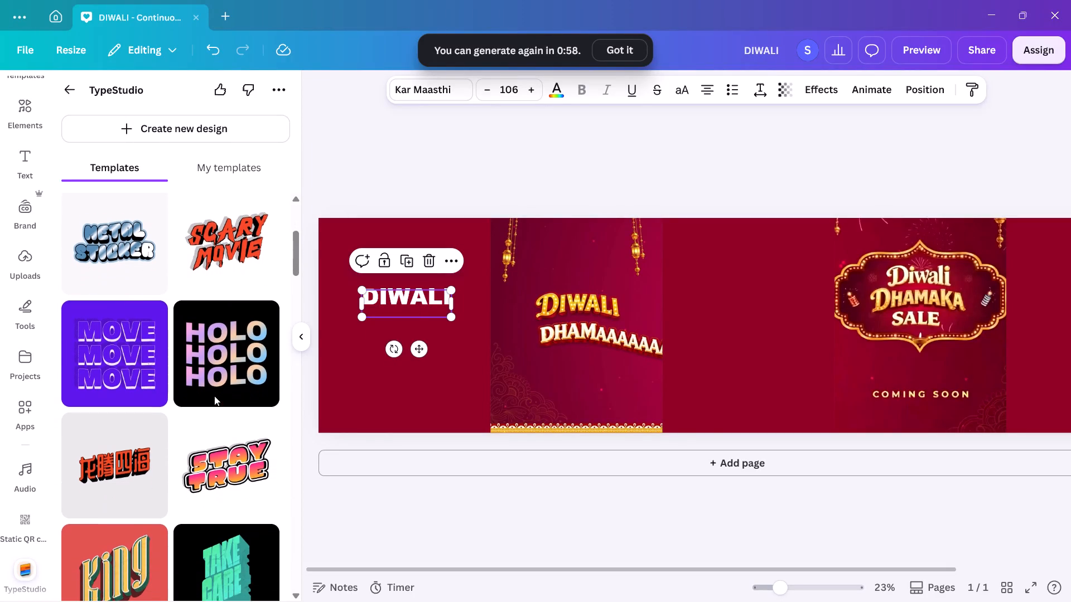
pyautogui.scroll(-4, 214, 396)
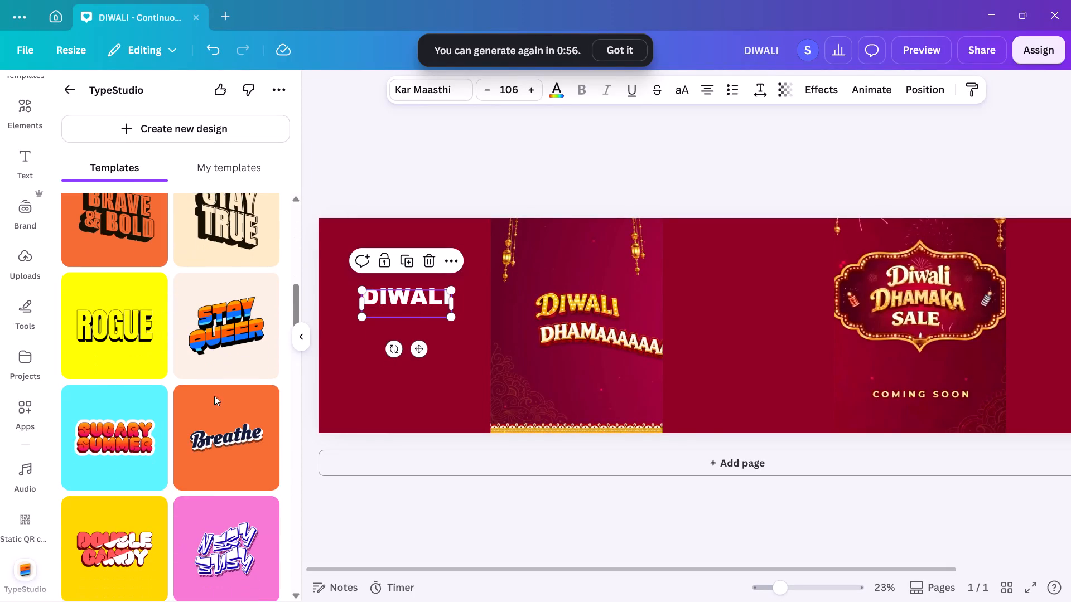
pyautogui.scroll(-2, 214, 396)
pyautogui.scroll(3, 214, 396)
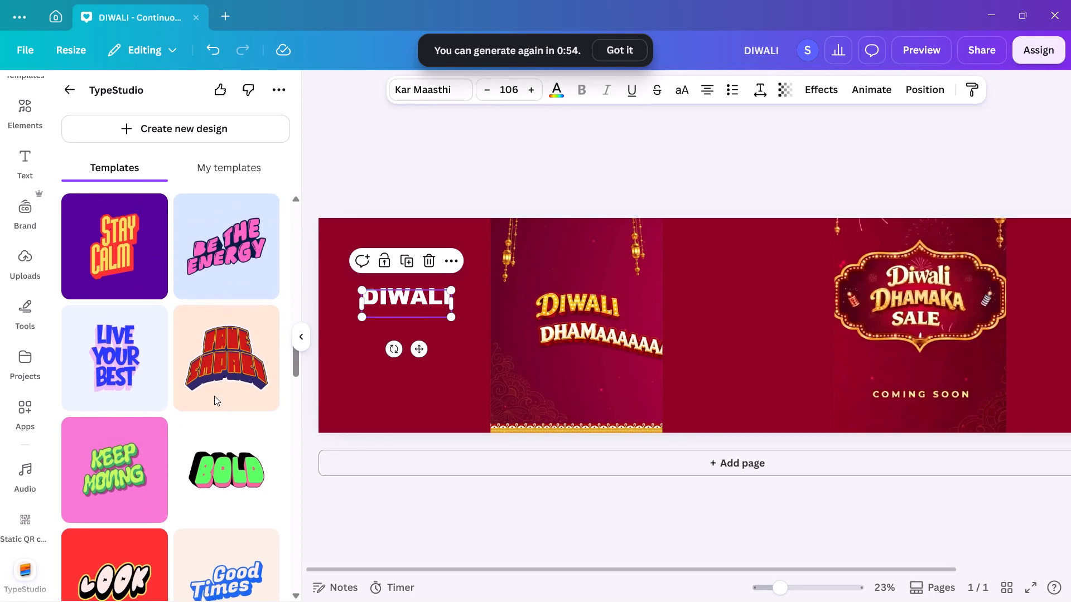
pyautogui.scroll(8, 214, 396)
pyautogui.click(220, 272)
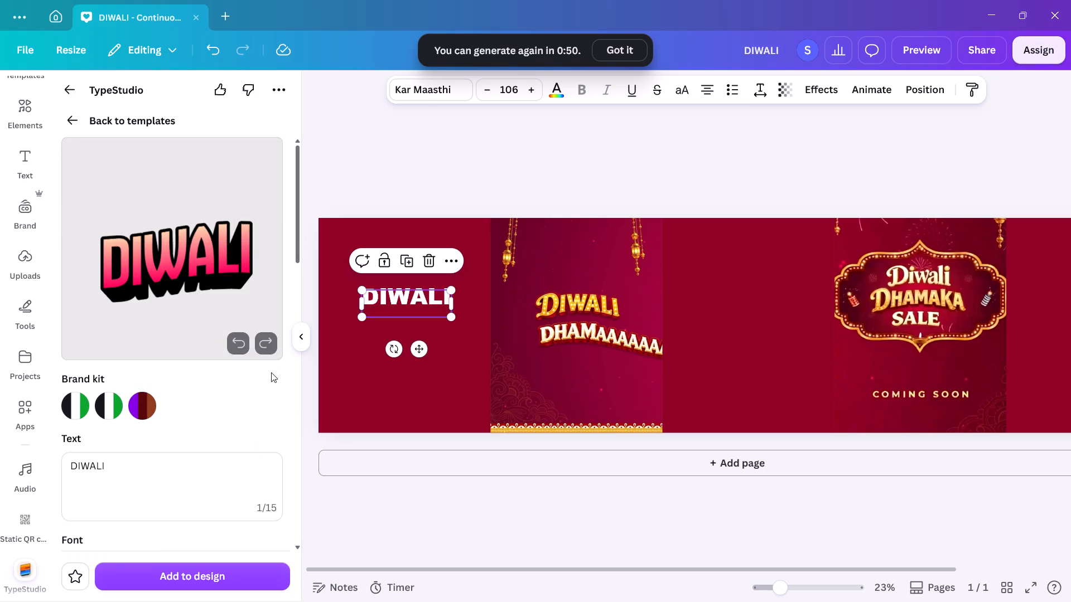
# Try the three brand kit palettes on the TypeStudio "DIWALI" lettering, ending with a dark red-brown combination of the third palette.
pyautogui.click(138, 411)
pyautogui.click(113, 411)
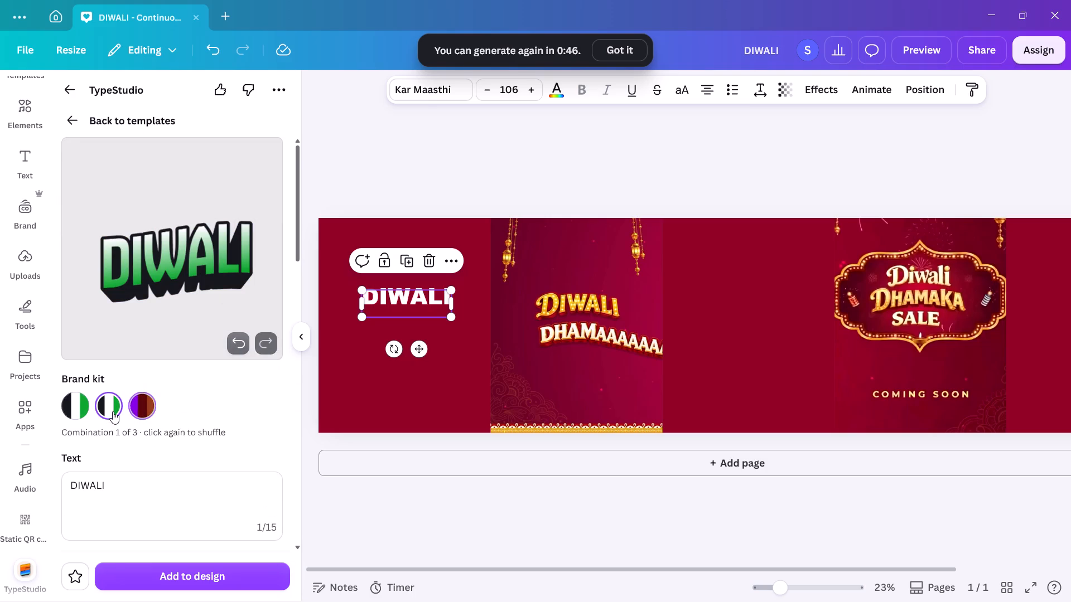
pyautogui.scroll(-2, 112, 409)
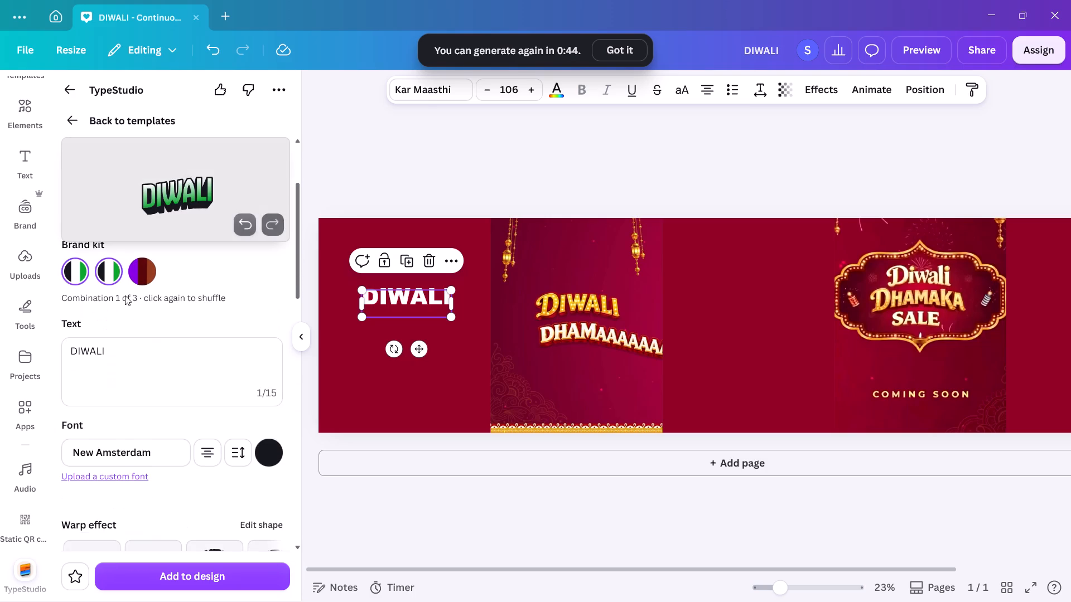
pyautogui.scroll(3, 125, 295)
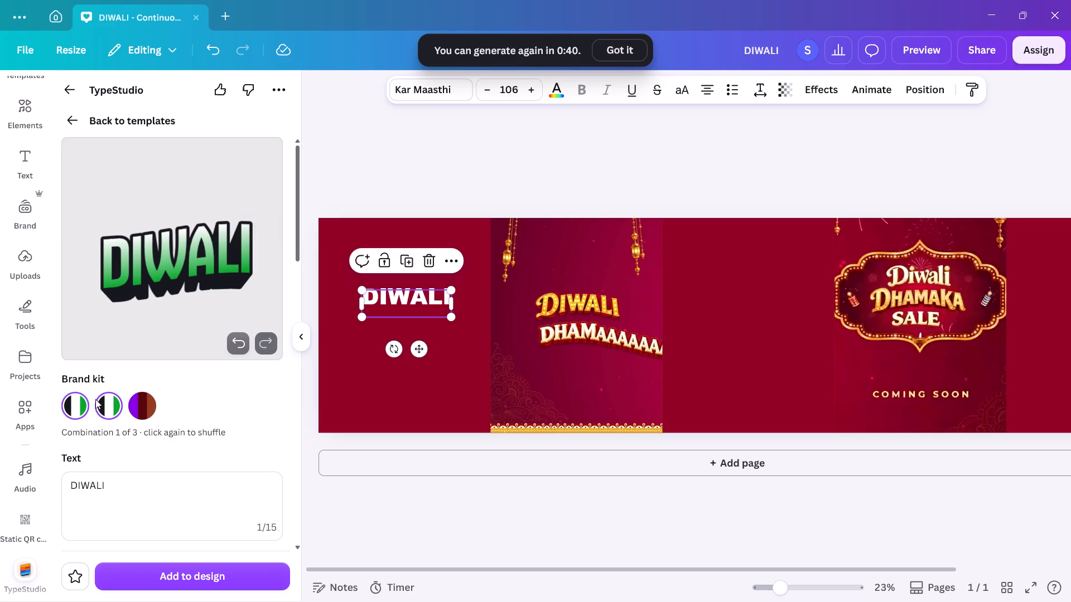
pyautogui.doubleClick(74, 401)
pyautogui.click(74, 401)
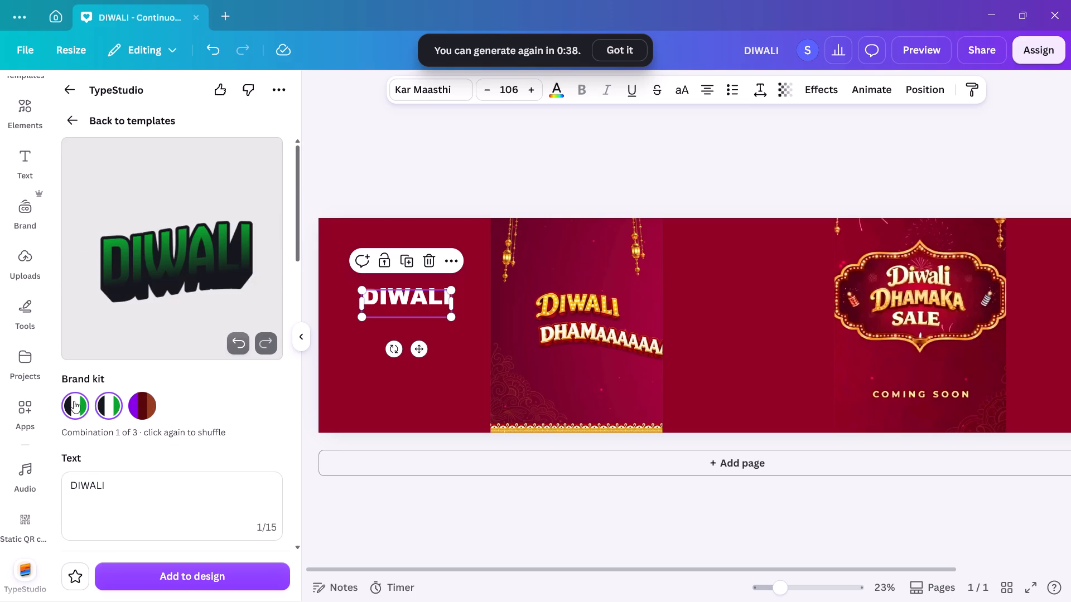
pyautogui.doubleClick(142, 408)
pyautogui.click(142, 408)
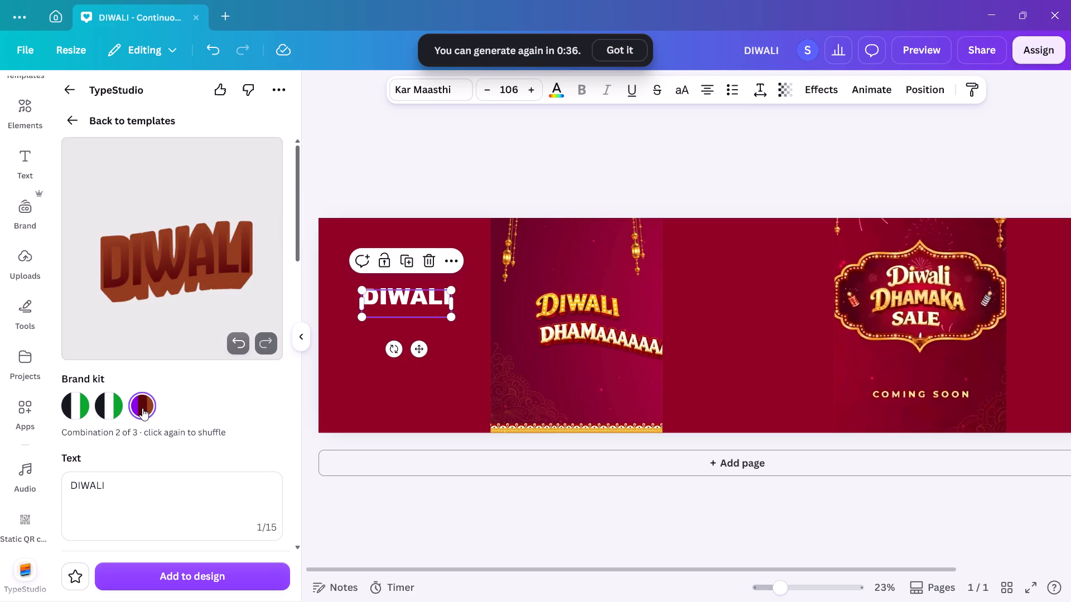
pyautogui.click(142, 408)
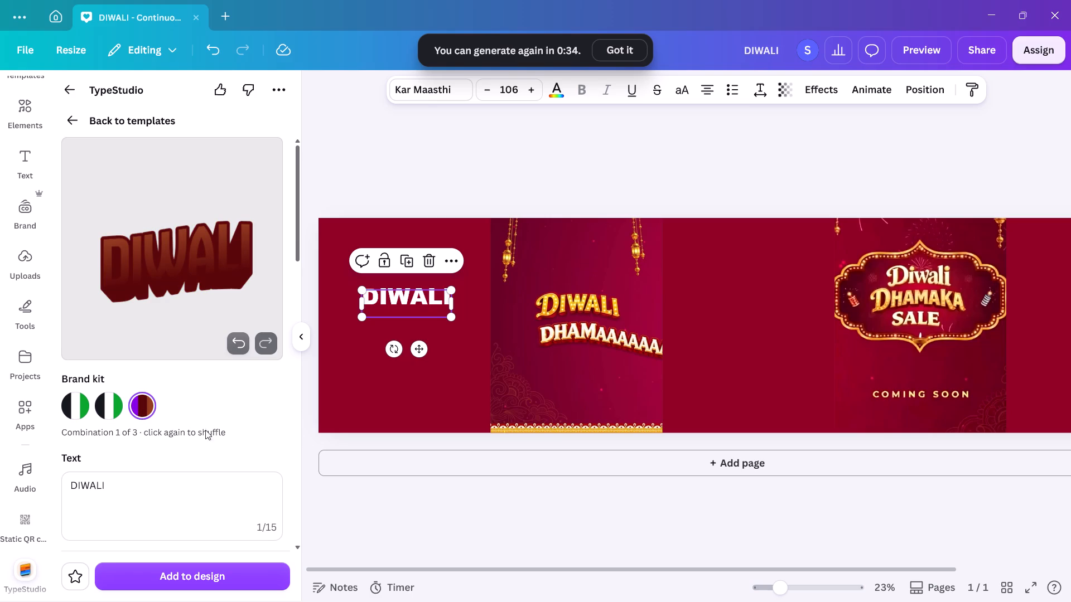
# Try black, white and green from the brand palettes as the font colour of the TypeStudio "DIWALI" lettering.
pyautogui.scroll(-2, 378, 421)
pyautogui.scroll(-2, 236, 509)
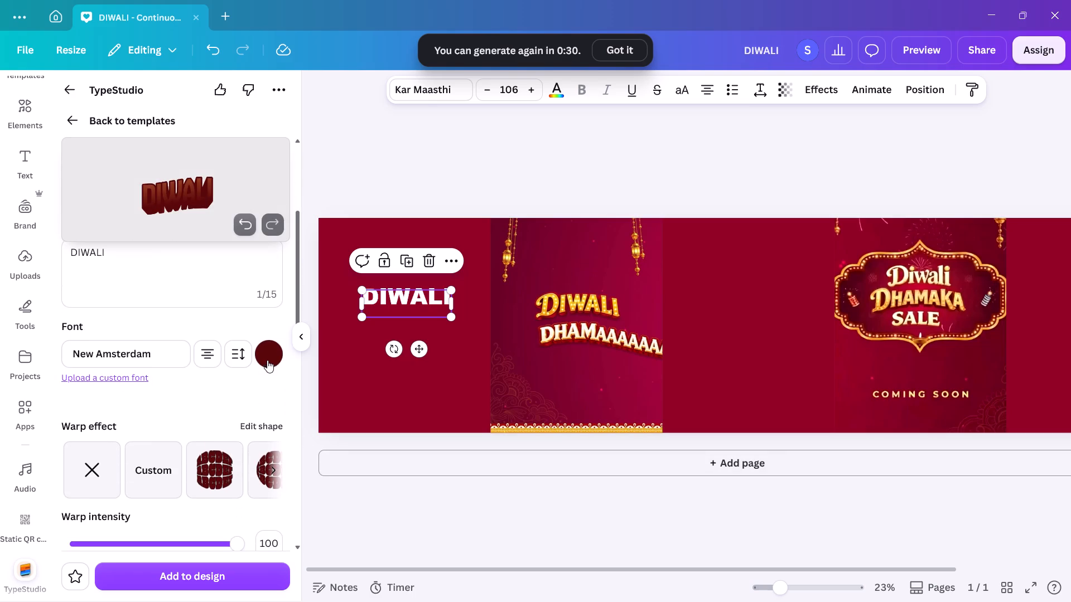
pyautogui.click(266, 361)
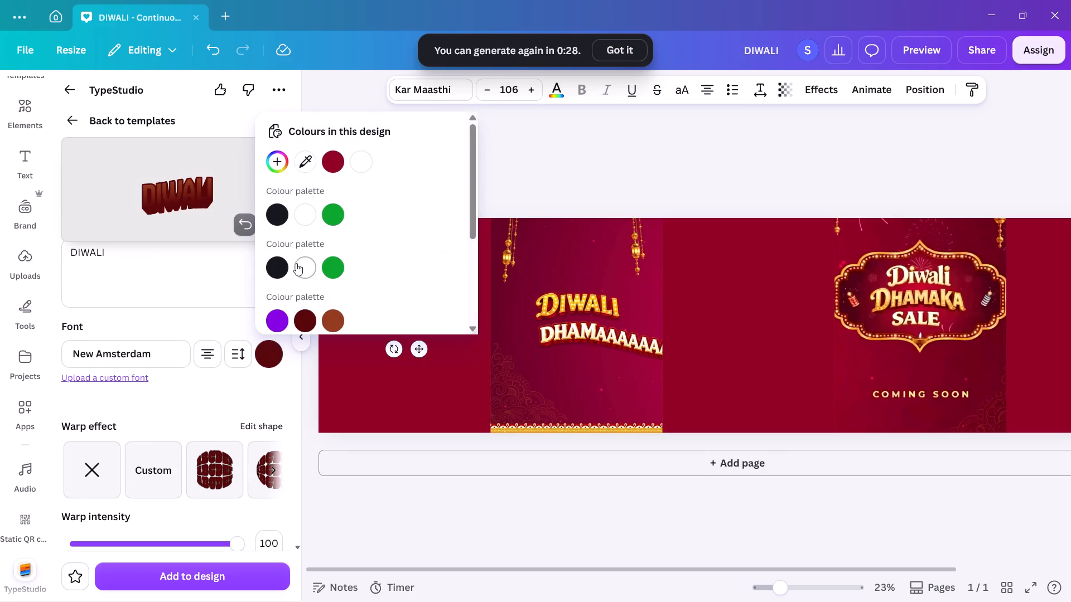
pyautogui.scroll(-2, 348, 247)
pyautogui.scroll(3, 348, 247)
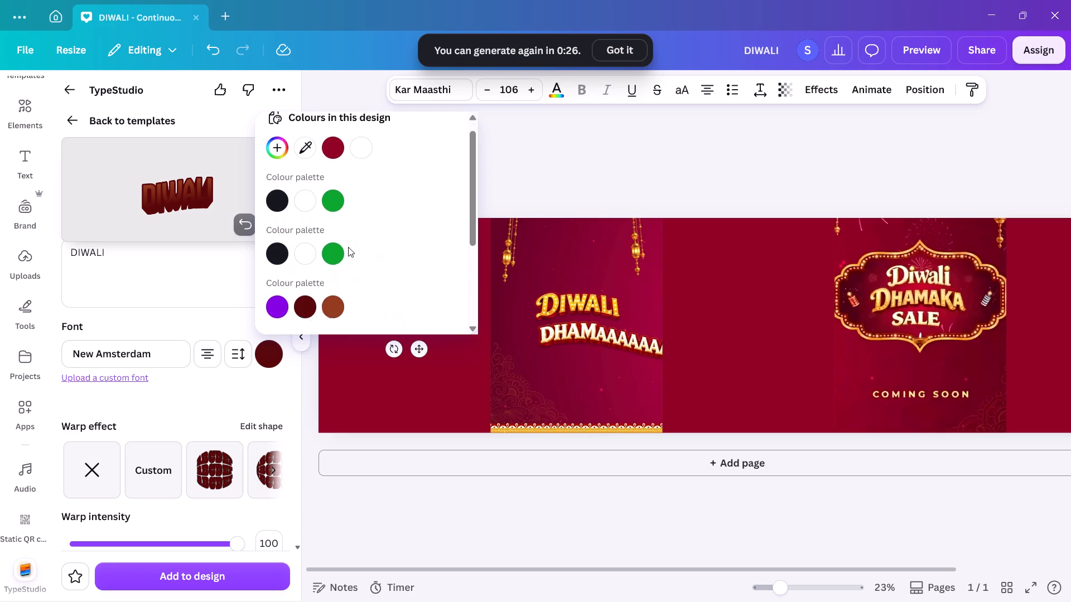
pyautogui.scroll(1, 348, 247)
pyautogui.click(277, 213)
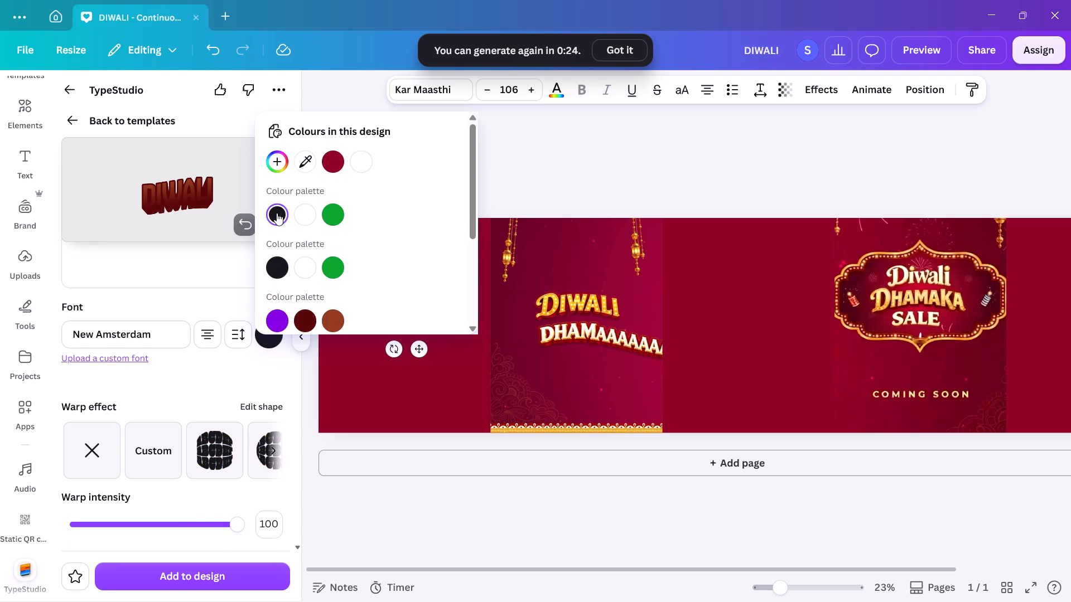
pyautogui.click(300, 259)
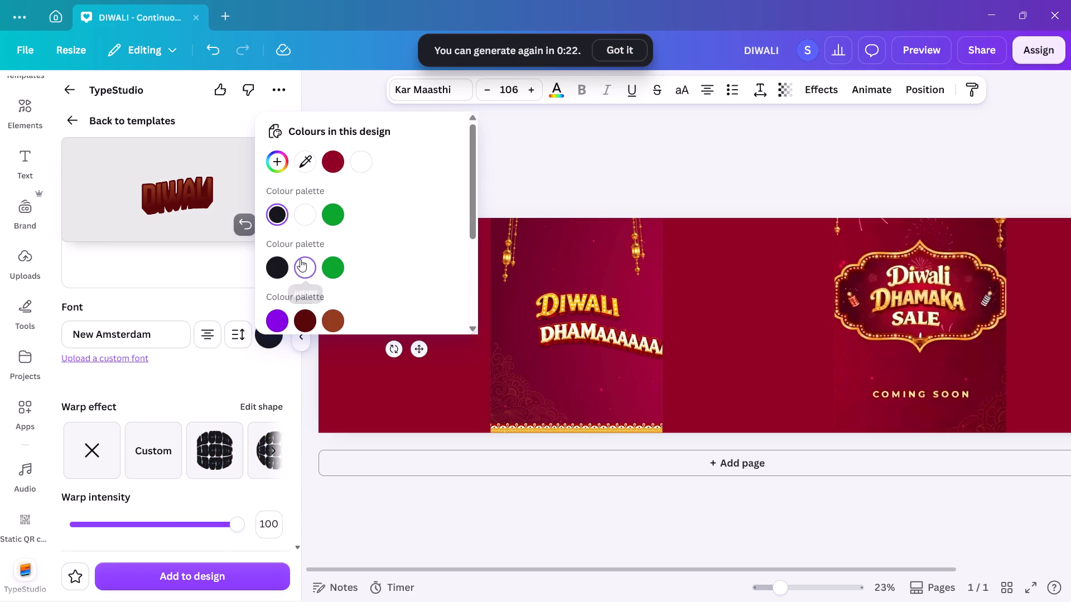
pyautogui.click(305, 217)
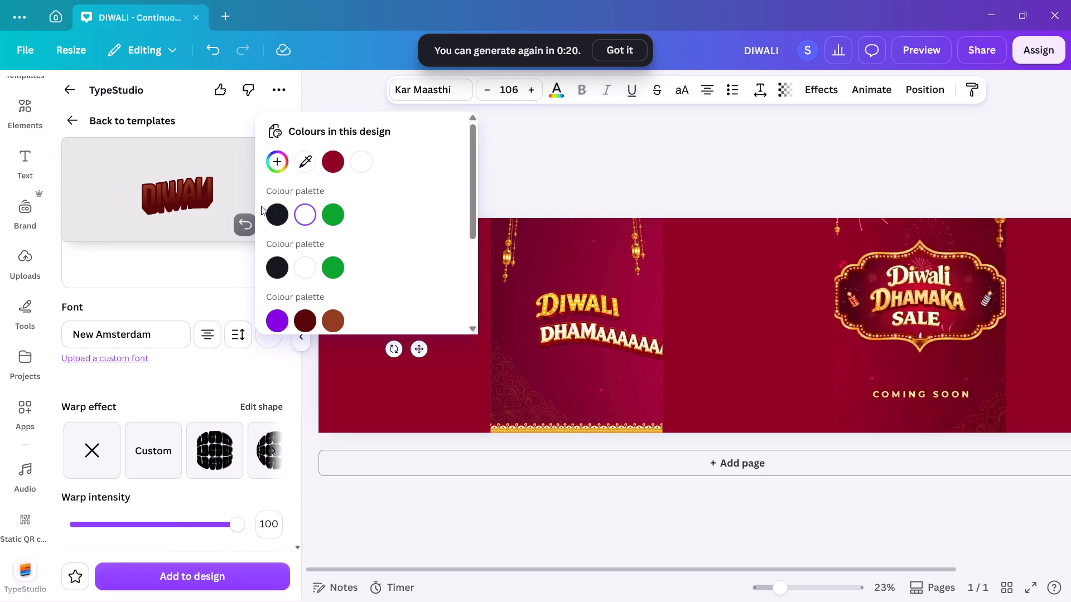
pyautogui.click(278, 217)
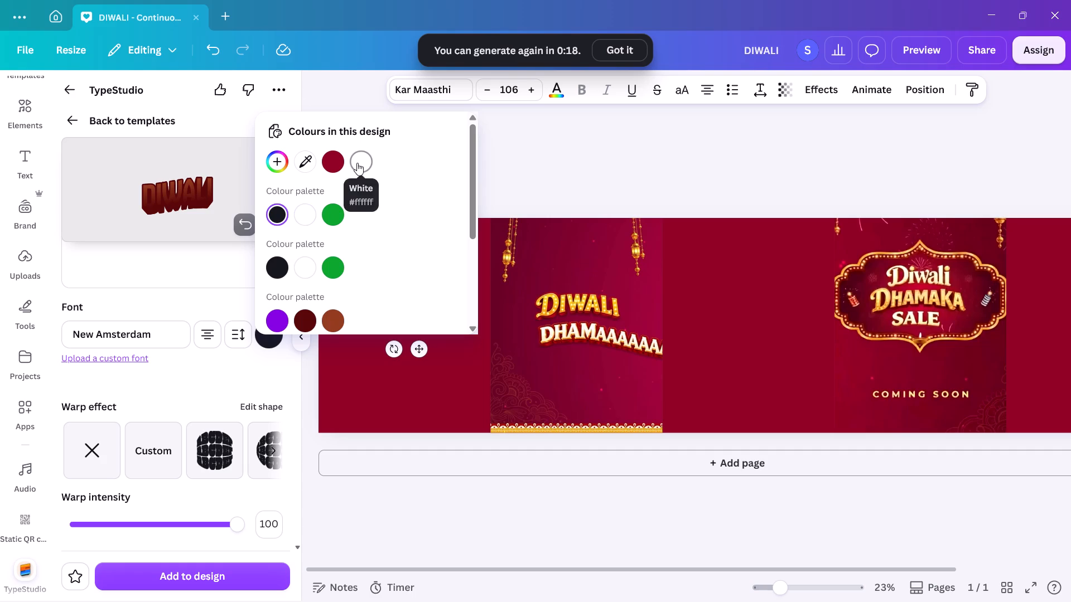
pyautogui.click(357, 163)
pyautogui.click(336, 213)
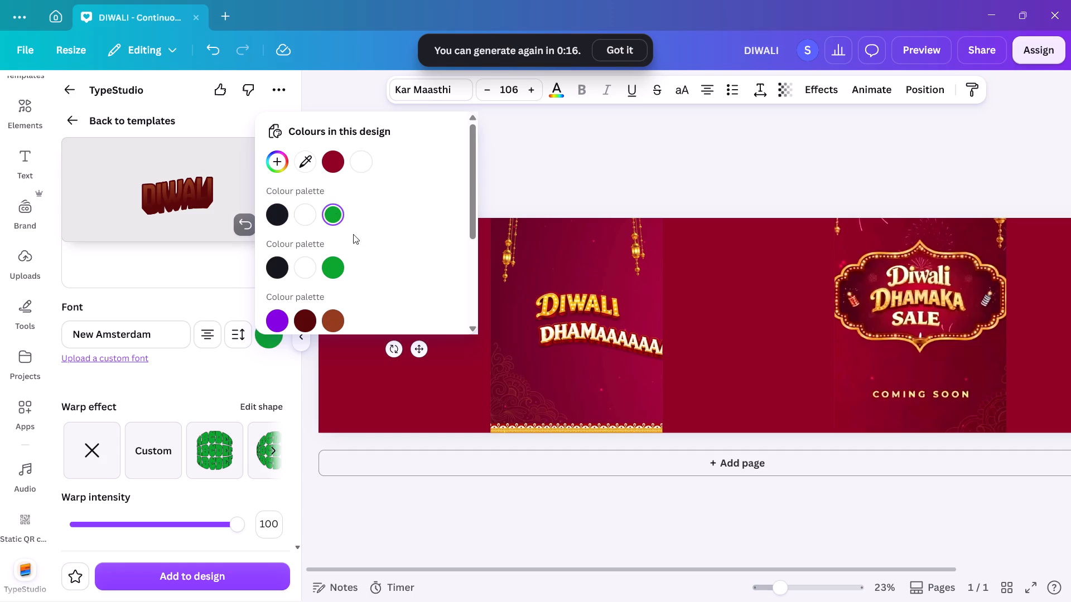
# Delete the white "DIWALI" text from the first slide.
pyautogui.doubleClick(390, 396)
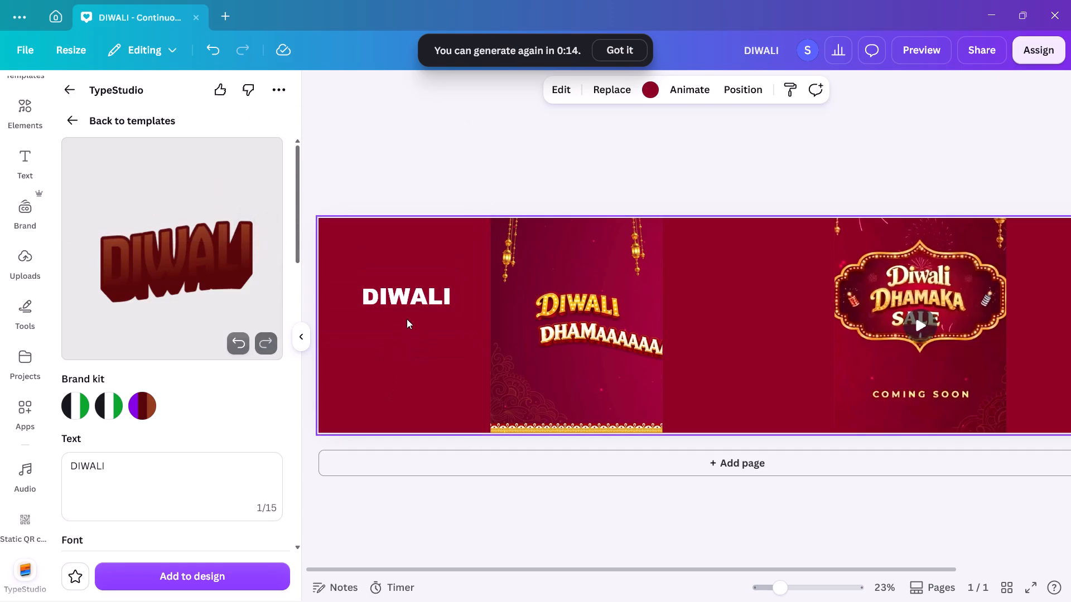
pyautogui.click(409, 310)
pyautogui.press('Delete')
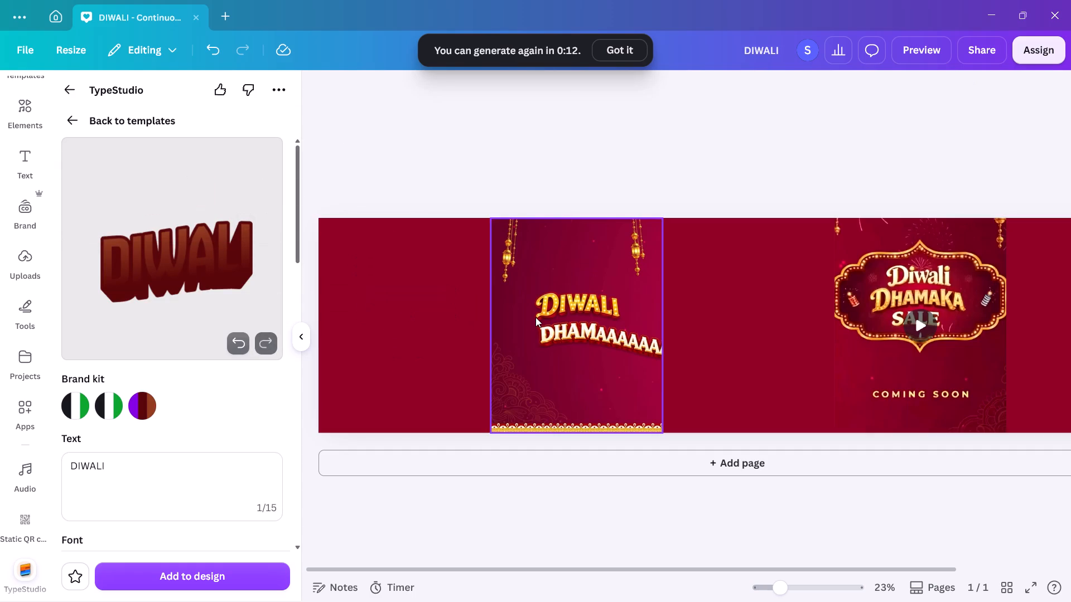
# Move the "Diwali Dhamaaaaaa" reference image back onto the first slide, flush with the slide's left edge.
pyautogui.moveTo(544, 320); pyautogui.dragTo(384, 321)
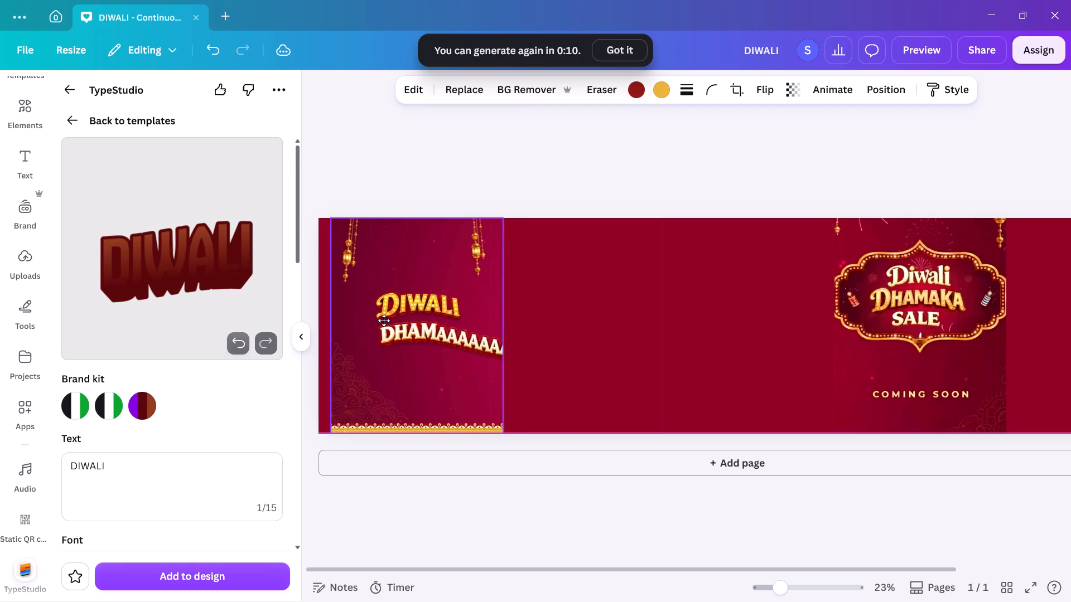
pyautogui.moveTo(384, 321); pyautogui.dragTo(375, 320)
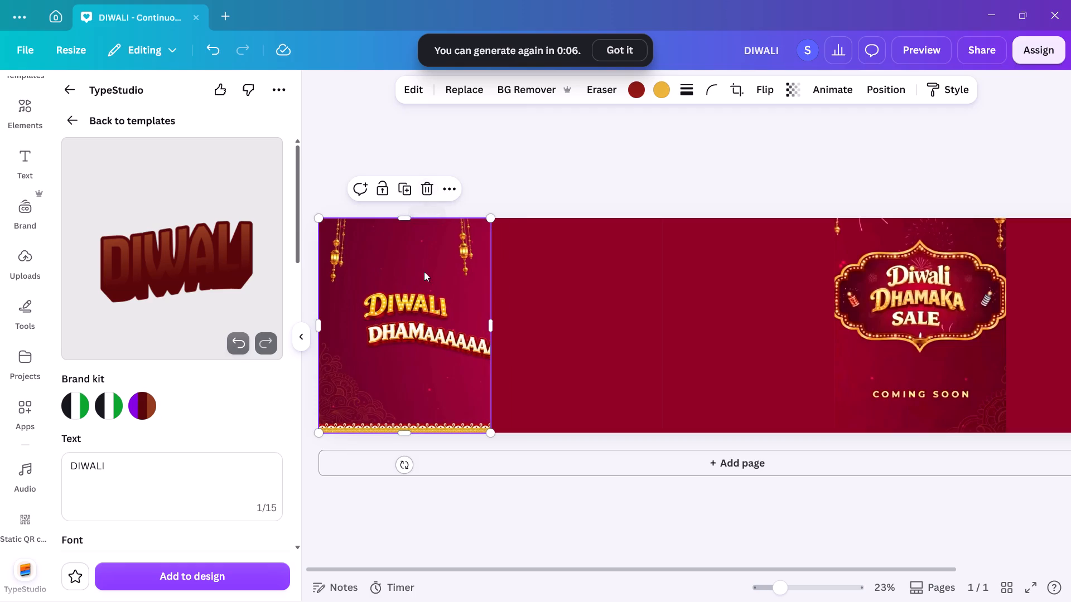
# Crop the reference image from the top and bottom to a narrow strip around the "Diwali Dhamaaaaaa" lettering.
pyautogui.moveTo(411, 218); pyautogui.dragTo(425, 290)
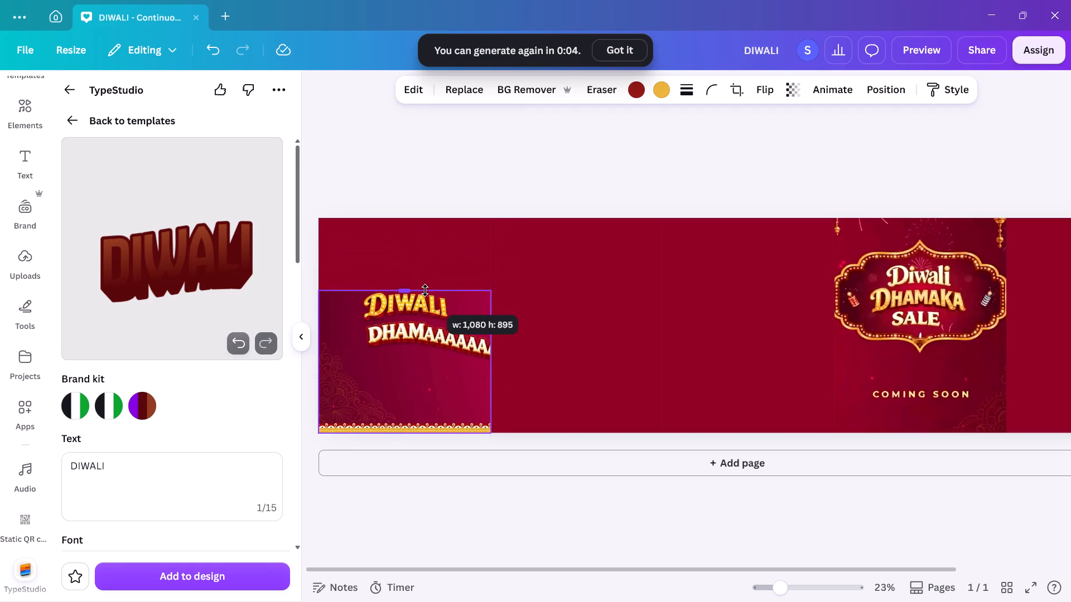
pyautogui.moveTo(425, 290); pyautogui.dragTo(425, 286)
pyautogui.moveTo(401, 433); pyautogui.dragTo(401, 429)
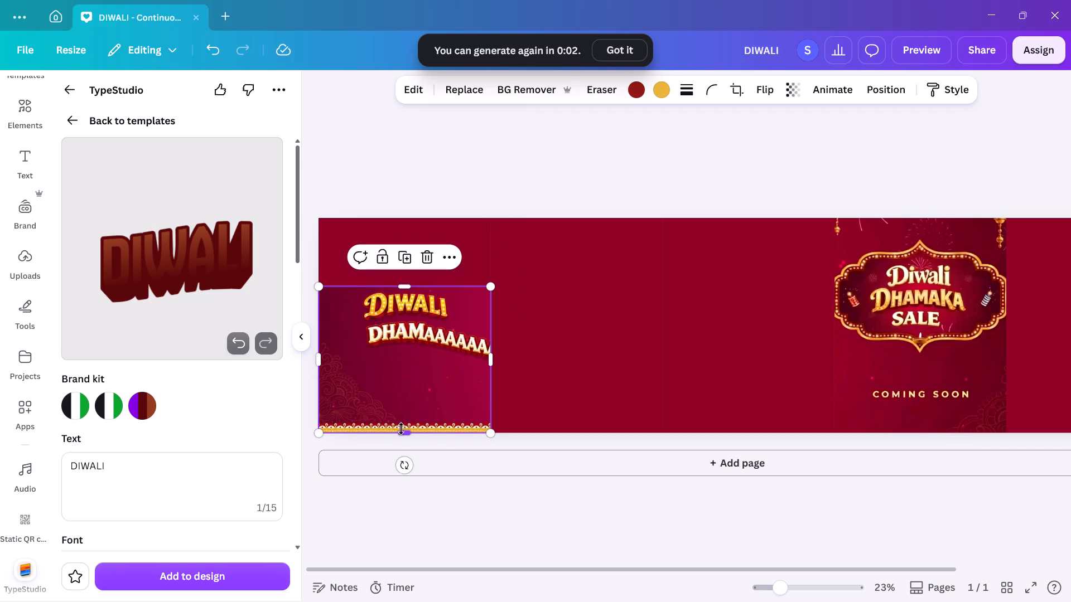
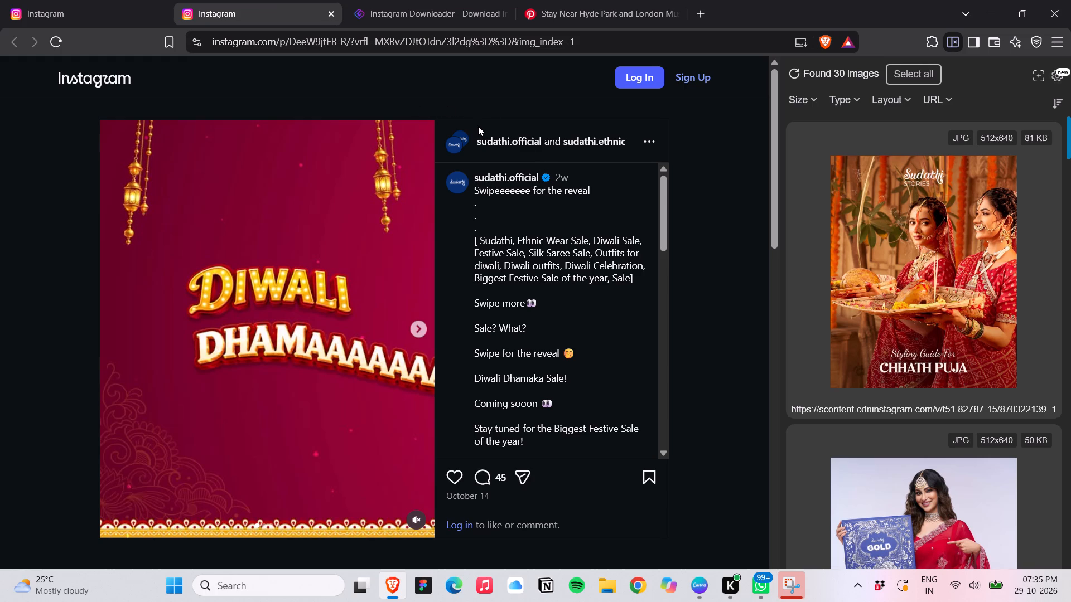
# Close the found-images sidebar beside the Instagram "Diwali Dhamaaaaaa" reference post.
pyautogui.scroll(-7, 641, 291)
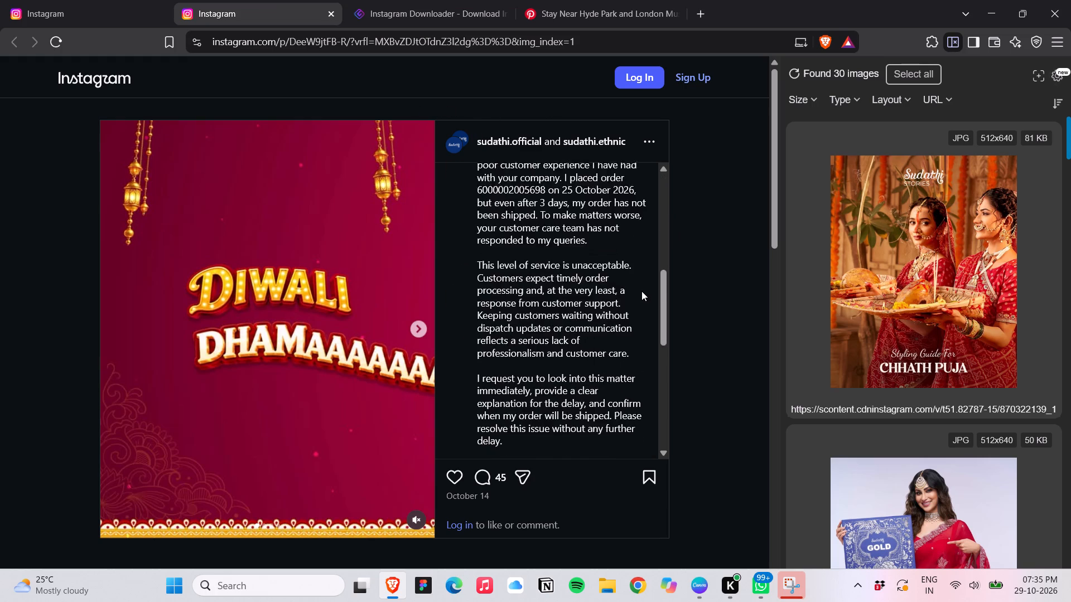
pyautogui.scroll(1, 641, 291)
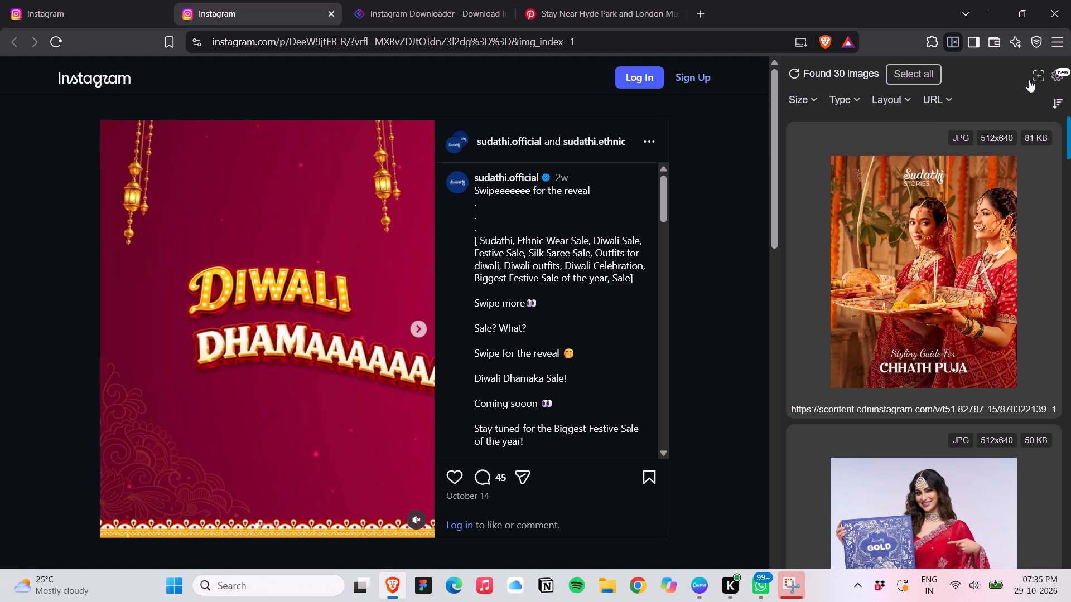
pyautogui.click(957, 47)
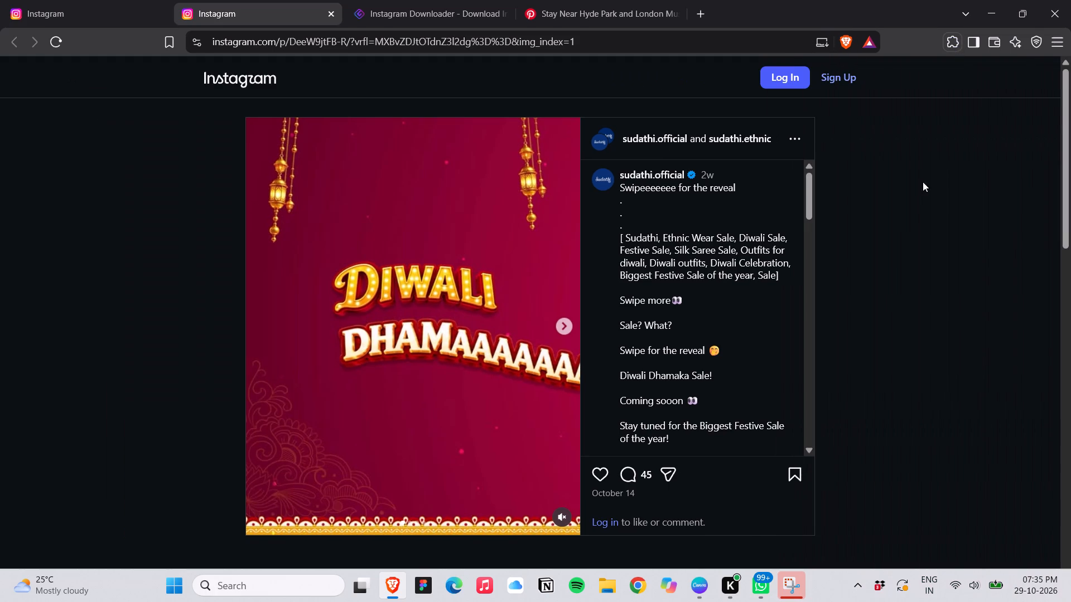
pyautogui.scroll(1, 890, 217)
# Switch to the DIWALI carousel design in Canva and compare its dark red canvas and Dhamaka Sale video with the Instagram reference.
pyautogui.hotkey('alt', 'Tab')
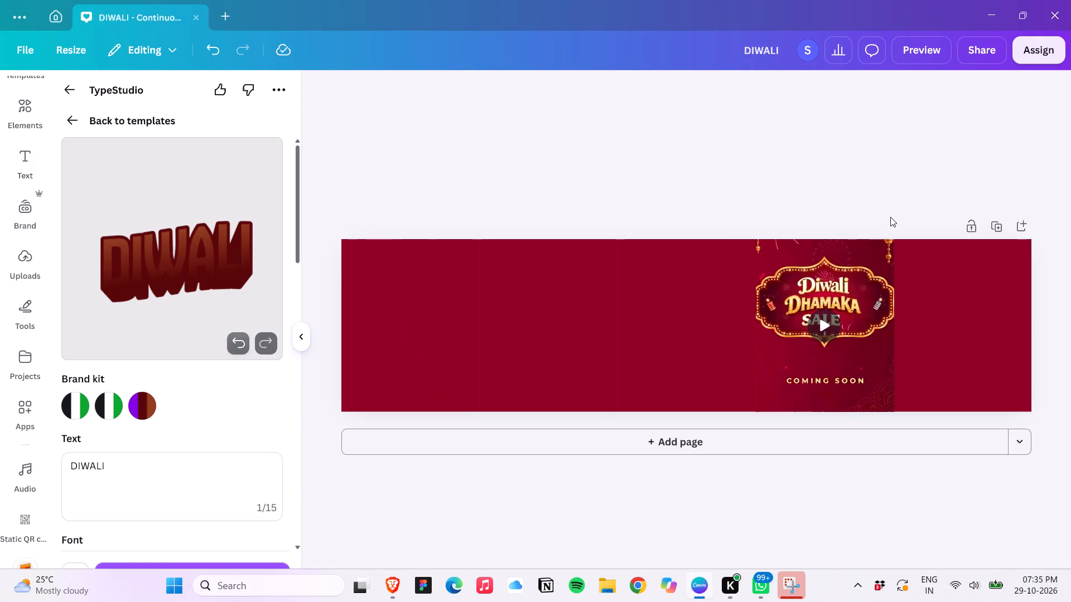
pyautogui.hotkey('alt', 'Tab')
pyautogui.hotkey('alt', 'Tab')
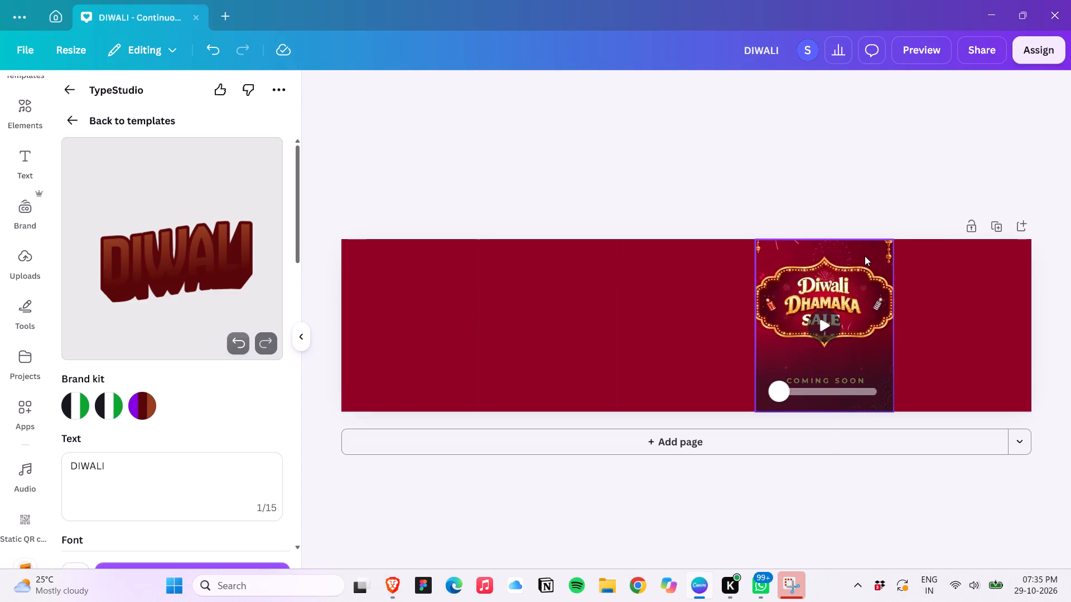
pyautogui.click(865, 256)
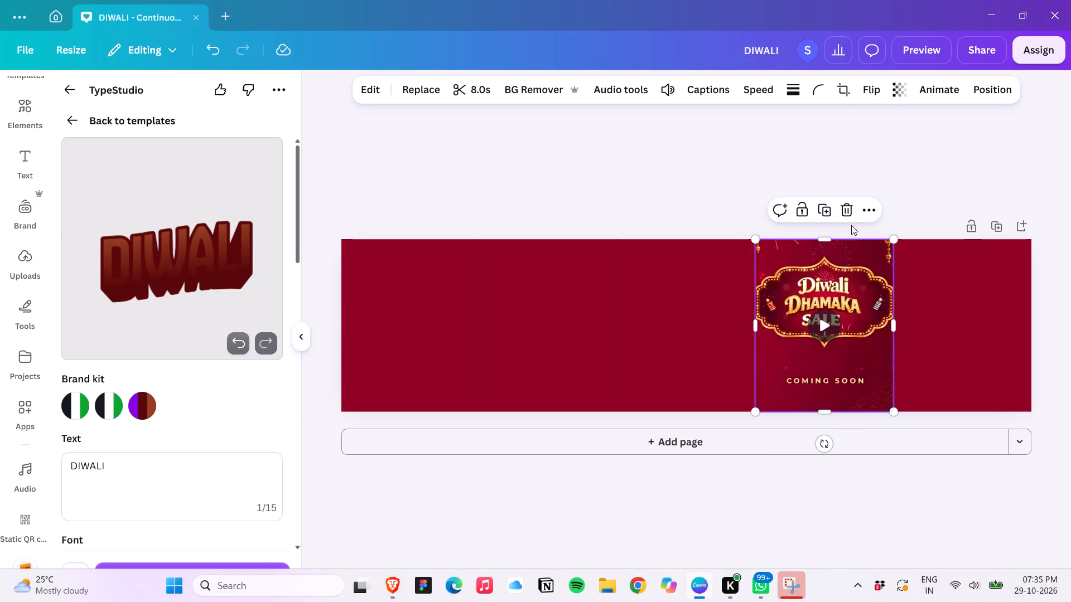
pyautogui.doubleClick(923, 217)
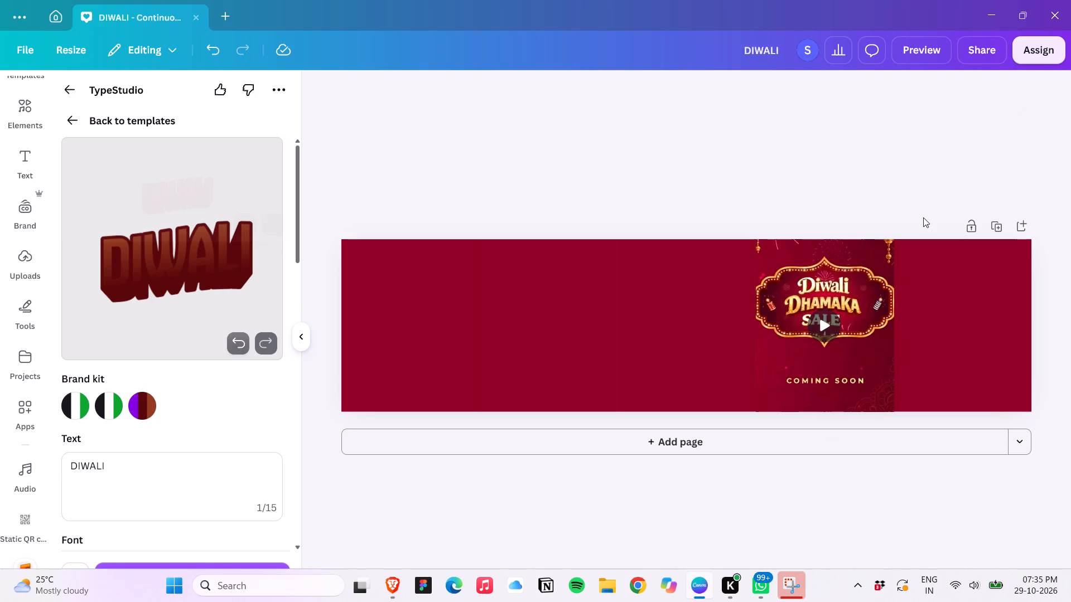
pyautogui.hscroll(4, 688, 293)
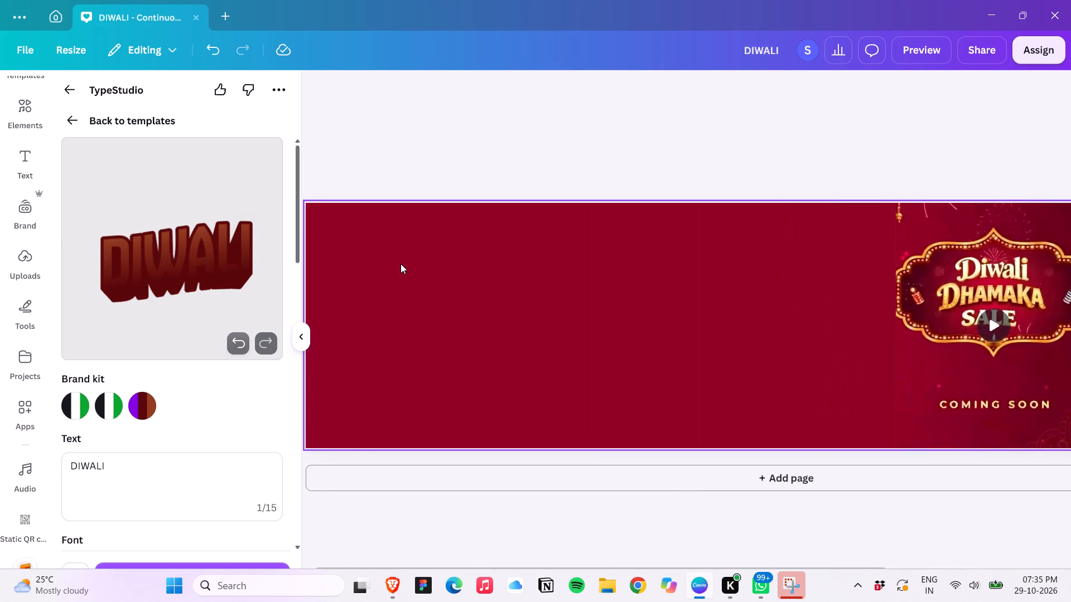
# Leave the TypeStudio design and search the elements library for "happy diwali text", showing all graphics.
pyautogui.click(67, 128)
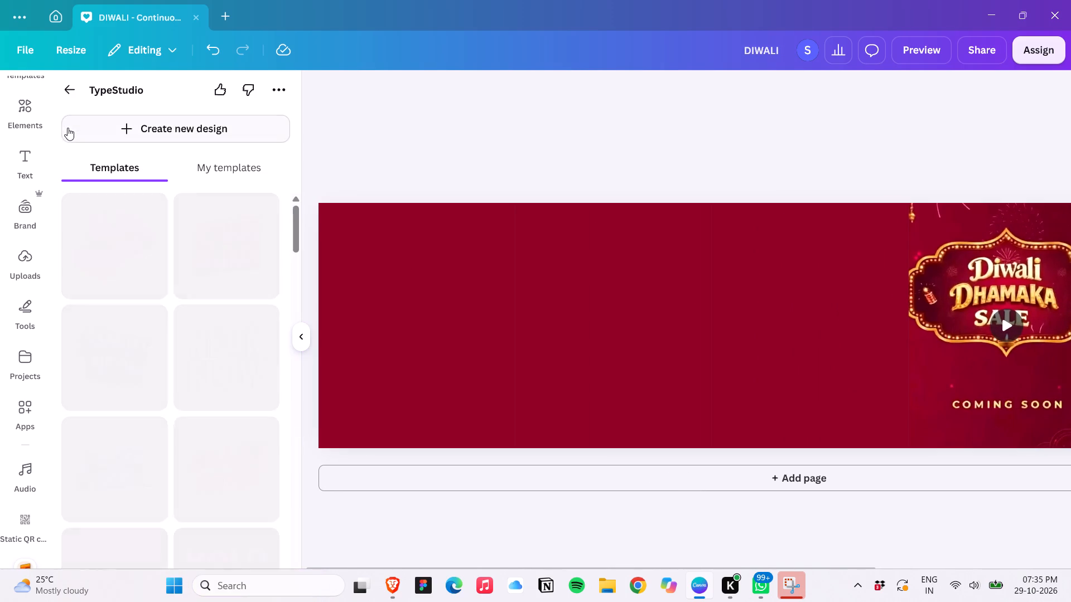
pyautogui.click(13, 104)
pyautogui.click(146, 110)
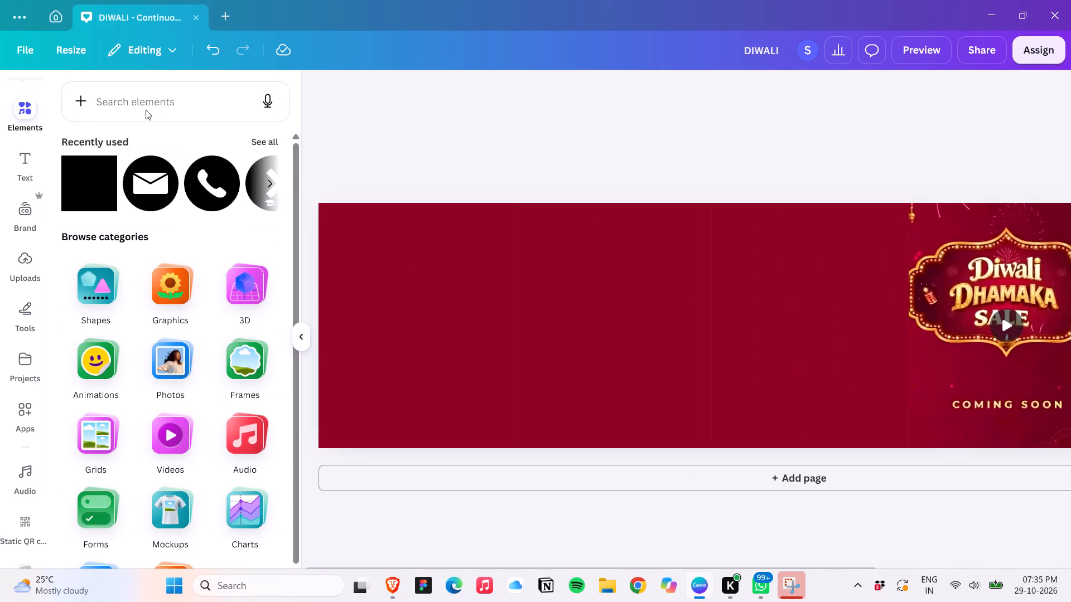
pyautogui.write('Diwali text')
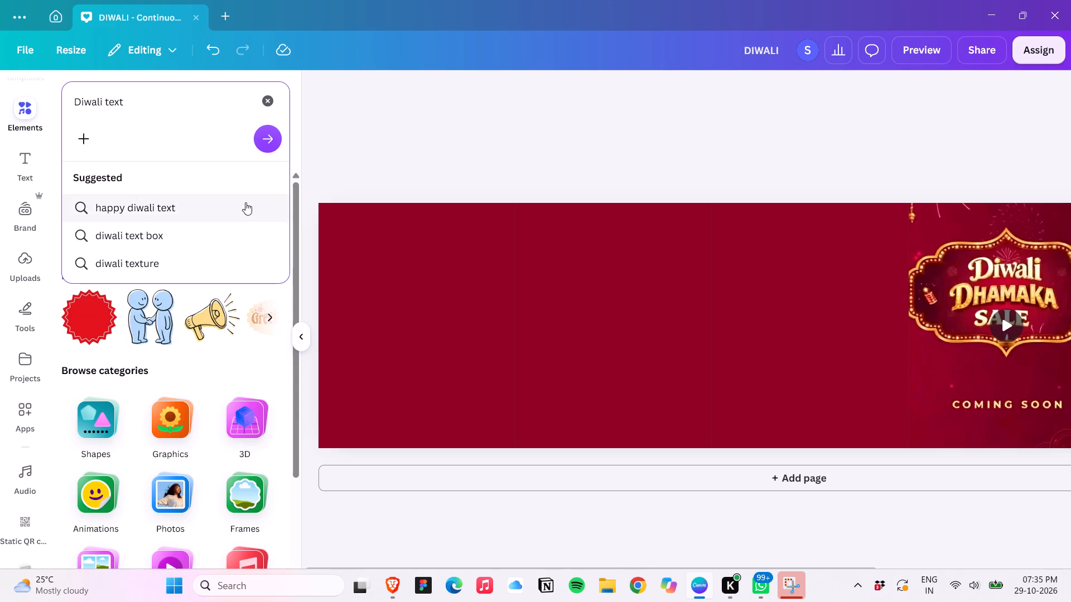
pyautogui.click(245, 202)
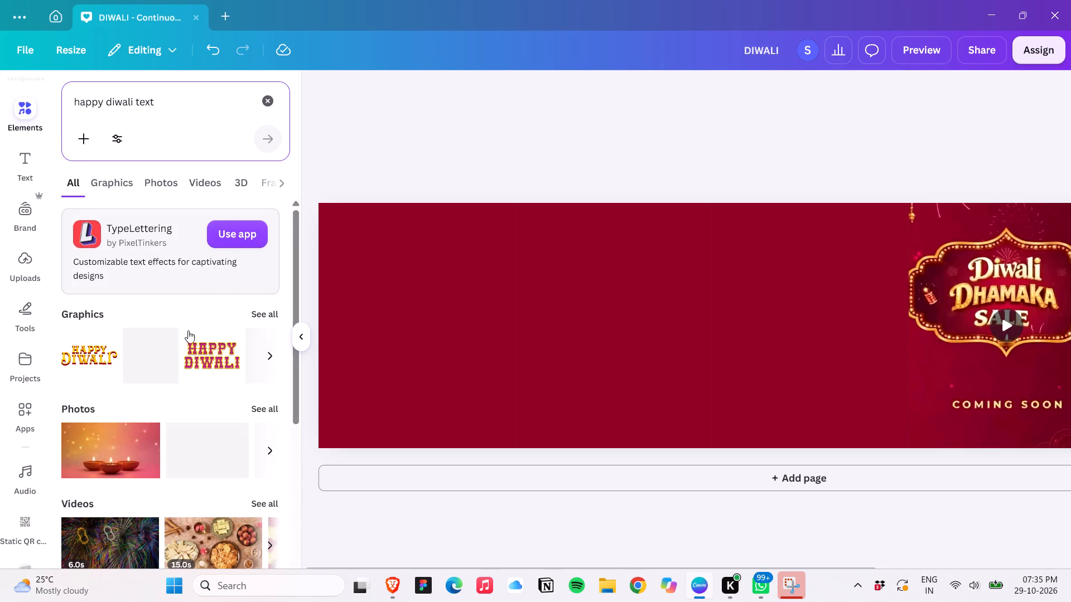
pyautogui.click(257, 309)
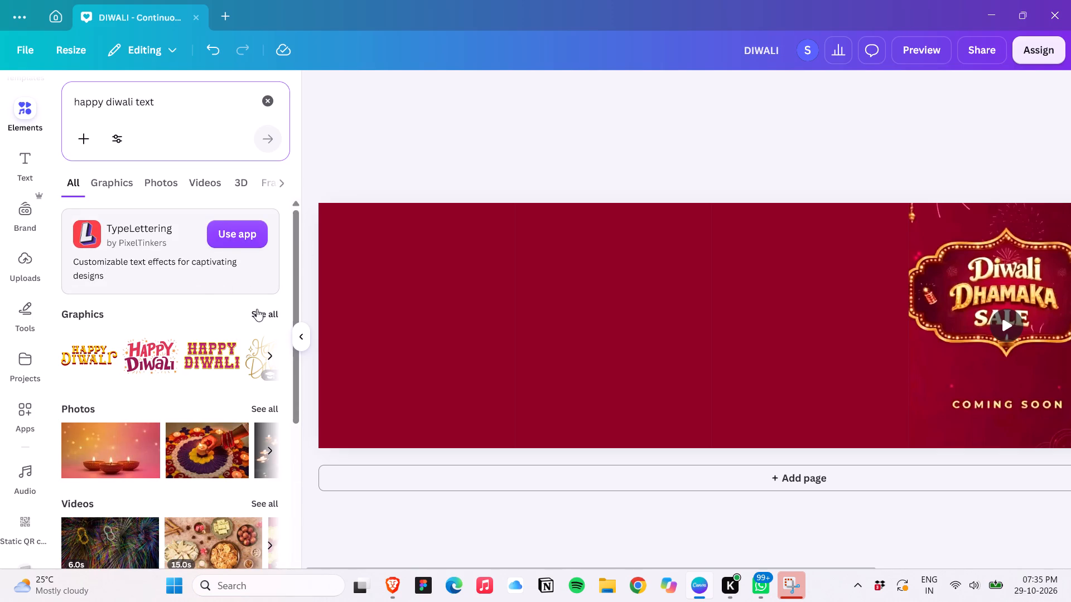
# Examine the "happy diwali text" graphics for golden Diwali lettering that would suit the first slide.
pyautogui.scroll(-2, 218, 341)
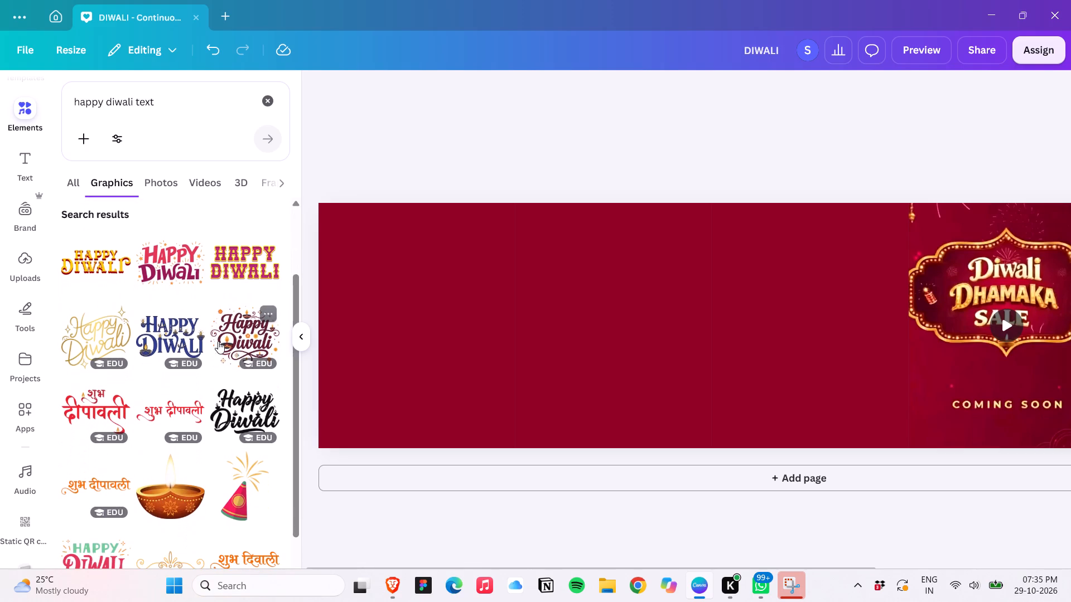
pyautogui.scroll(-3, 218, 341)
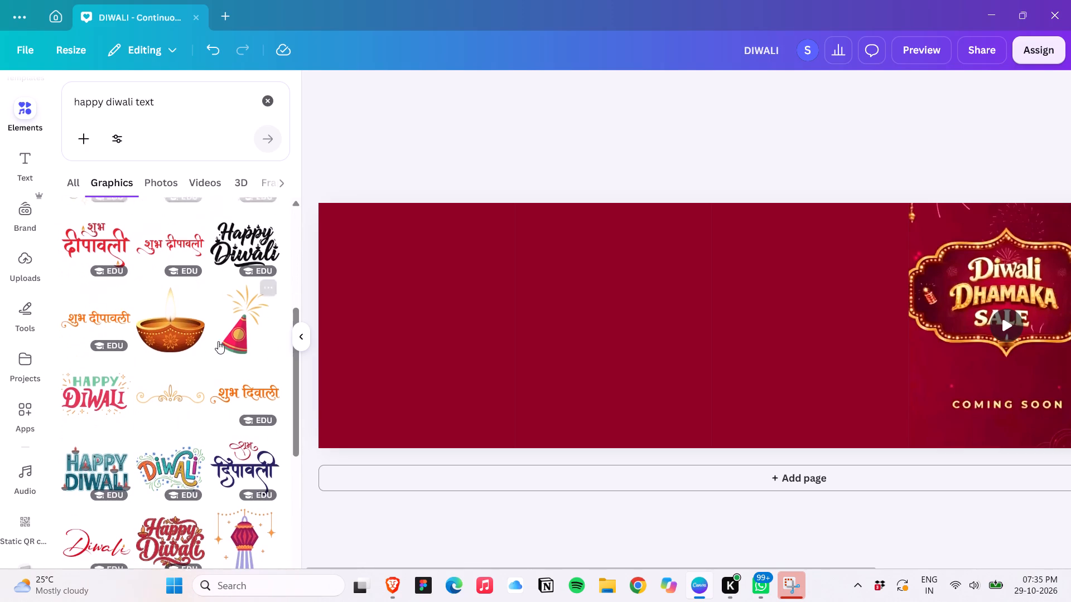
pyautogui.scroll(-3, 218, 341)
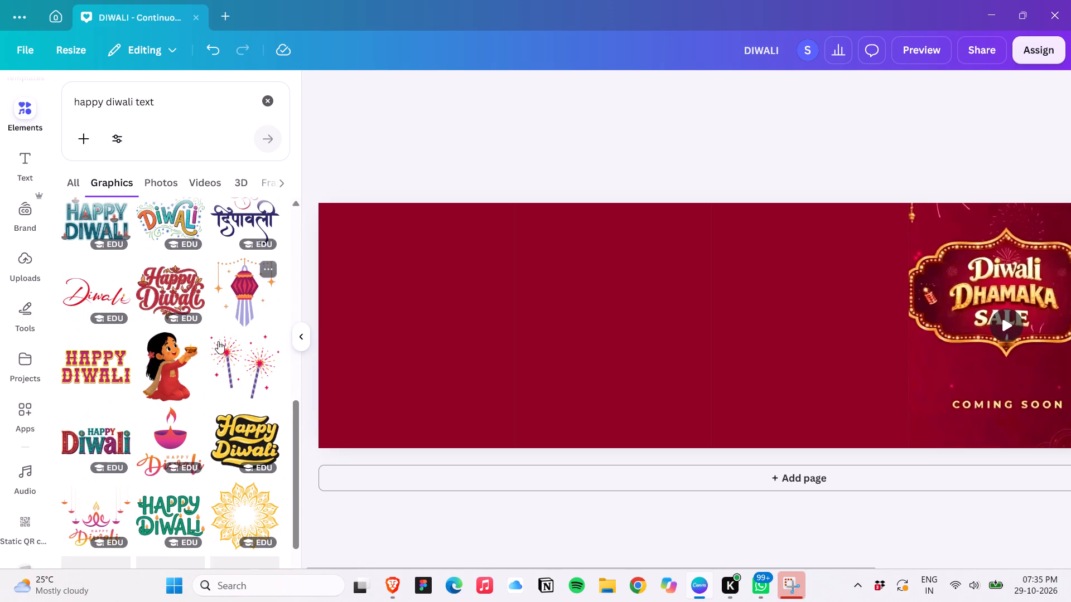
pyautogui.scroll(-5, 218, 341)
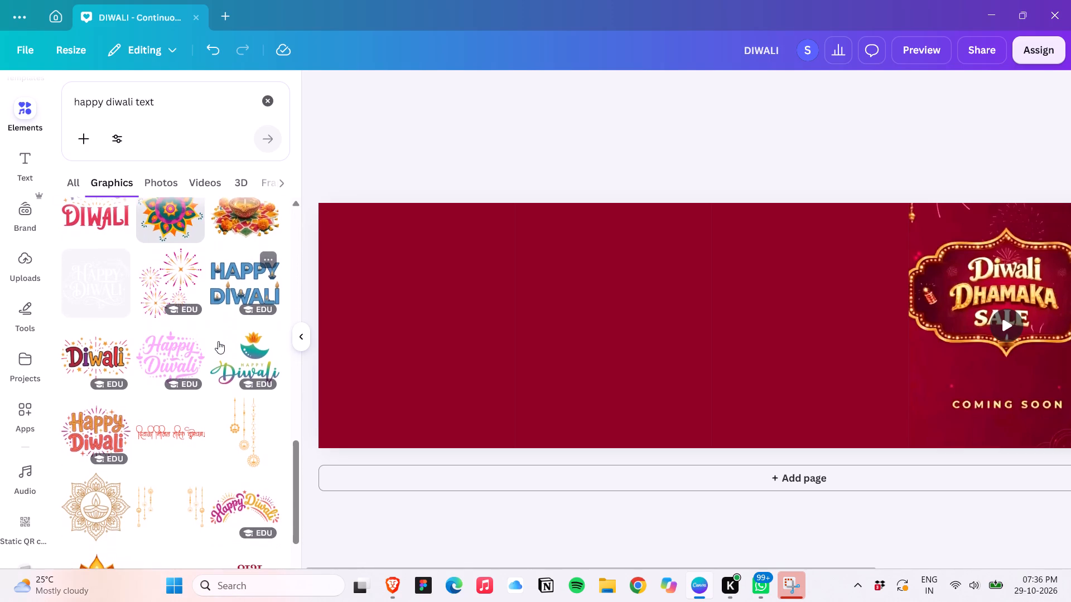
pyautogui.scroll(-4, 218, 341)
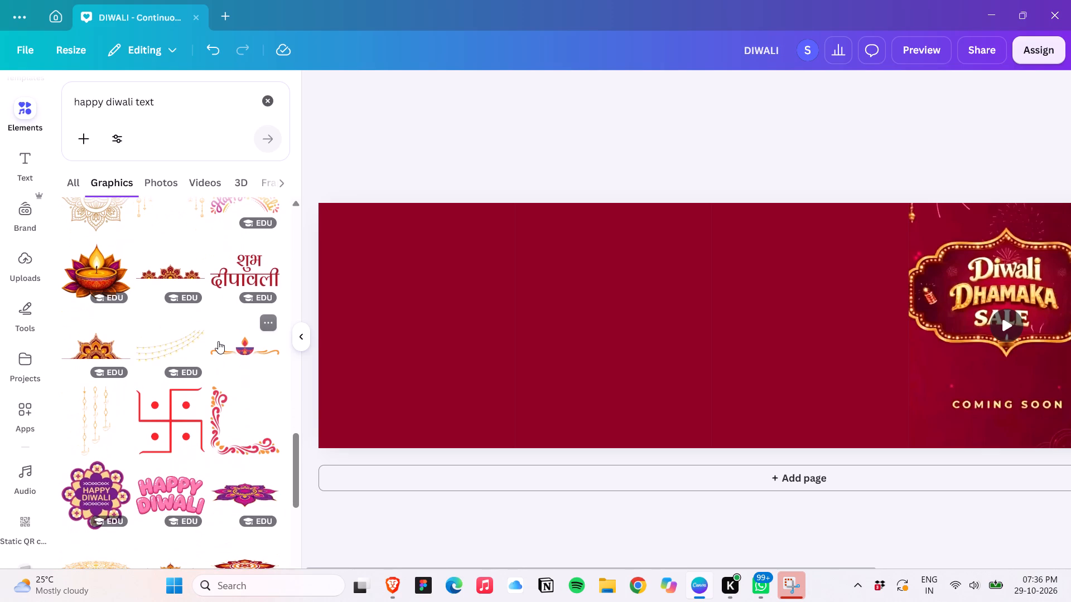
pyautogui.scroll(-2, 218, 341)
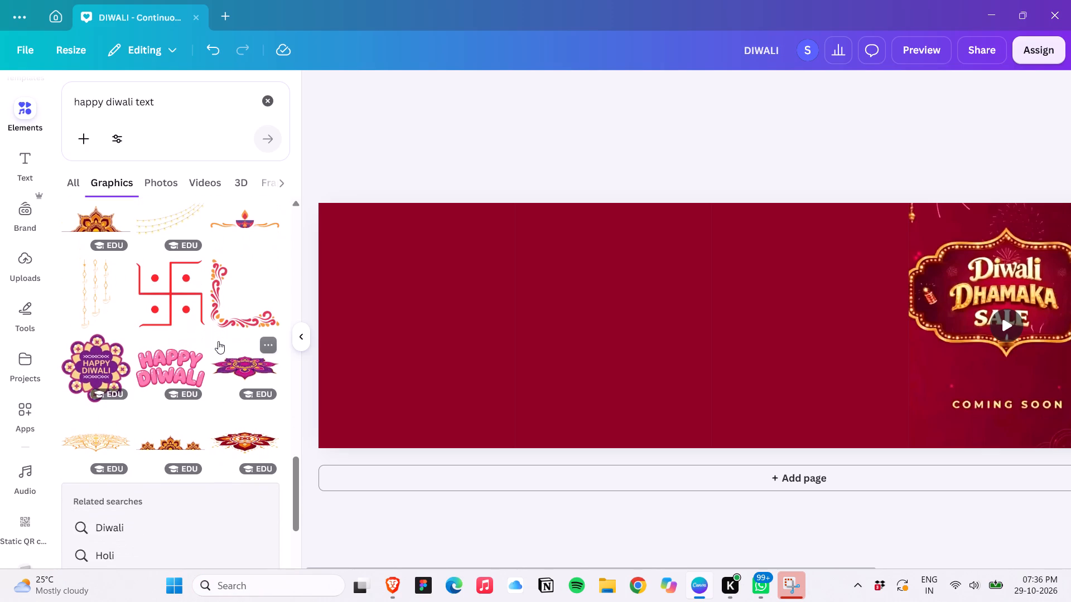
# Examine more of the "happy diwali text" graphics for Diwali lettering close to the reference style.
pyautogui.scroll(-1, 218, 341)
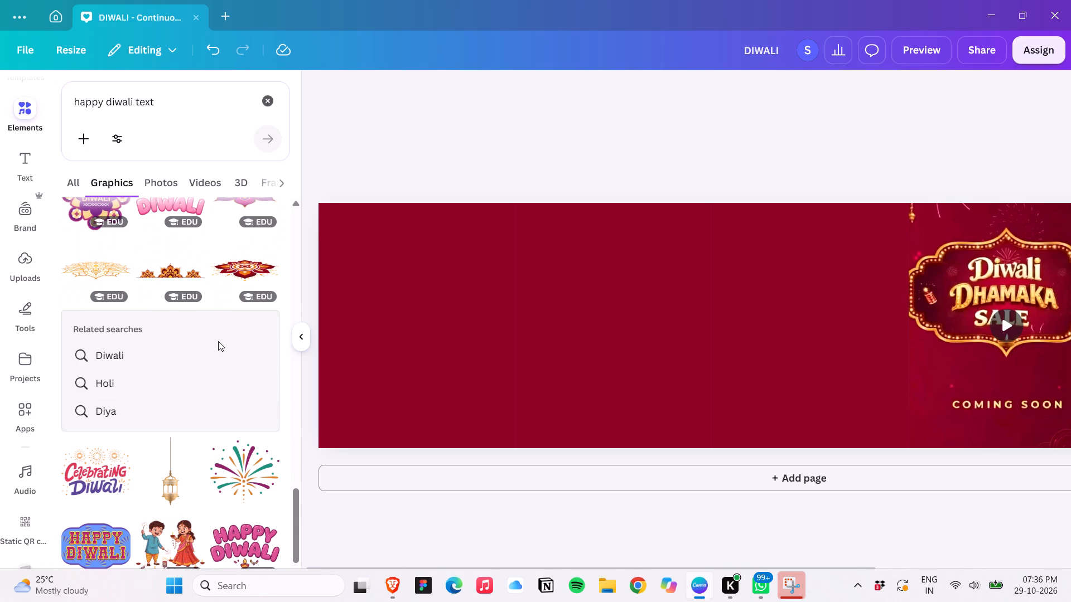
pyautogui.scroll(-1, 218, 341)
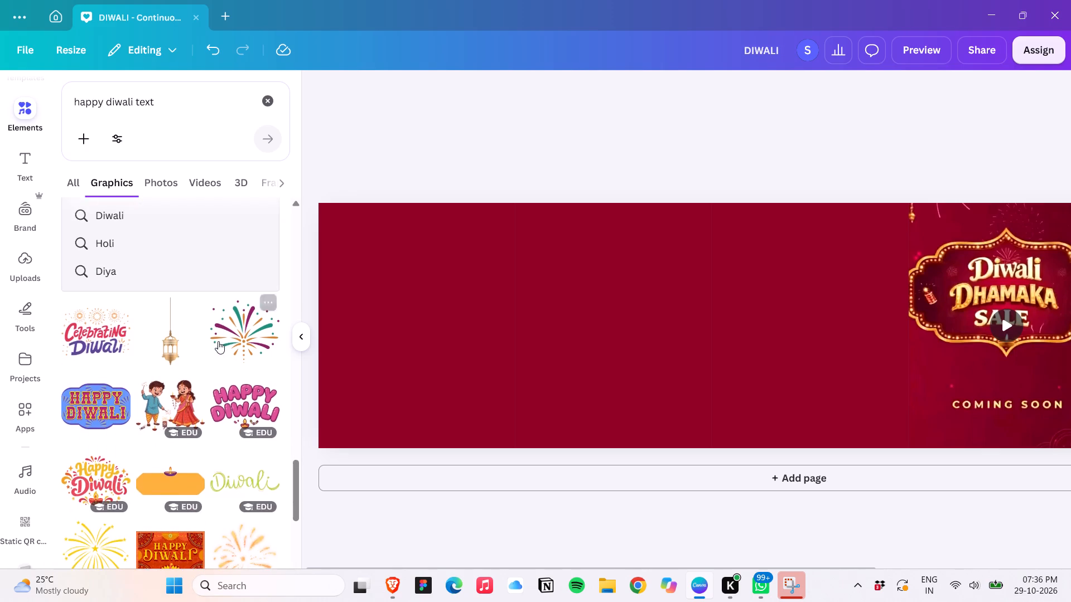
pyautogui.scroll(-3, 218, 341)
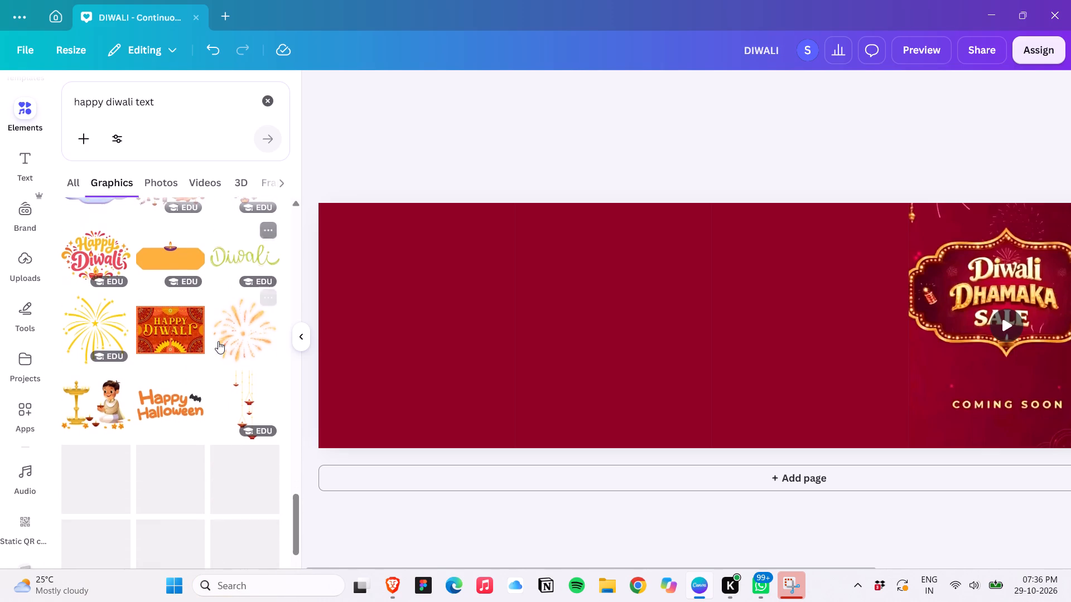
pyautogui.scroll(-2, 218, 341)
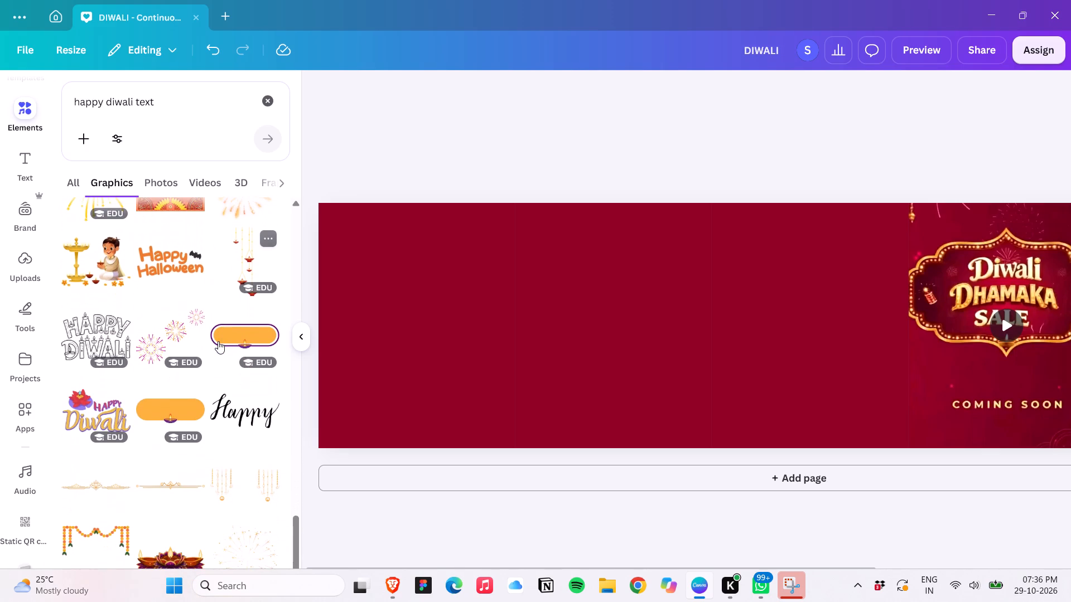
pyautogui.scroll(-3, 218, 341)
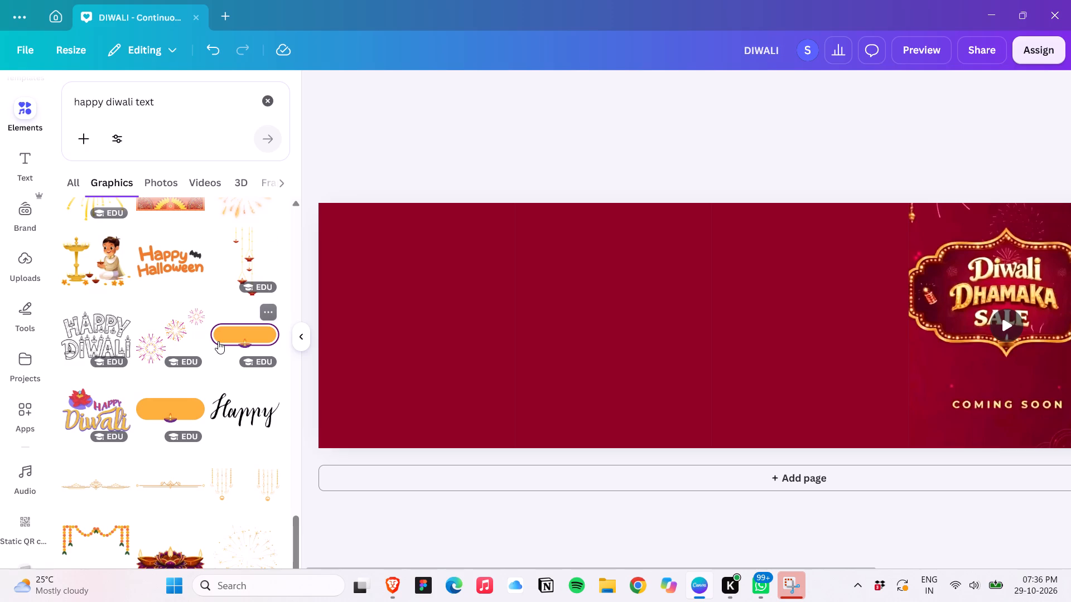
pyautogui.scroll(-3, 218, 341)
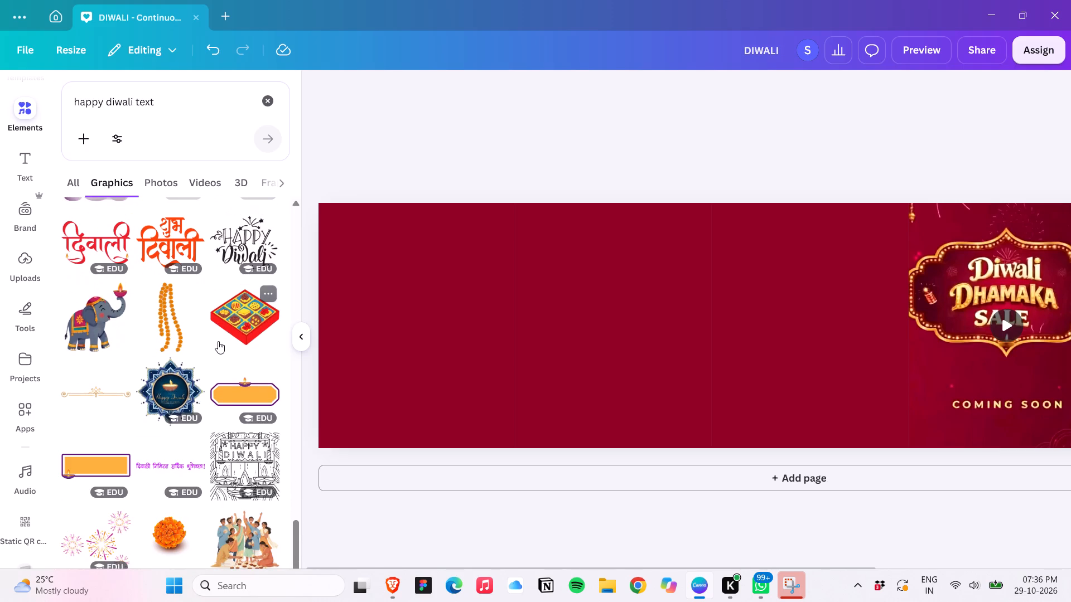
# Switch to the Brave browser to view the Instagram reference post with the "Diwali Dhamaaaaaa" lettering.
pyautogui.hotkey('alt', 'Tab')
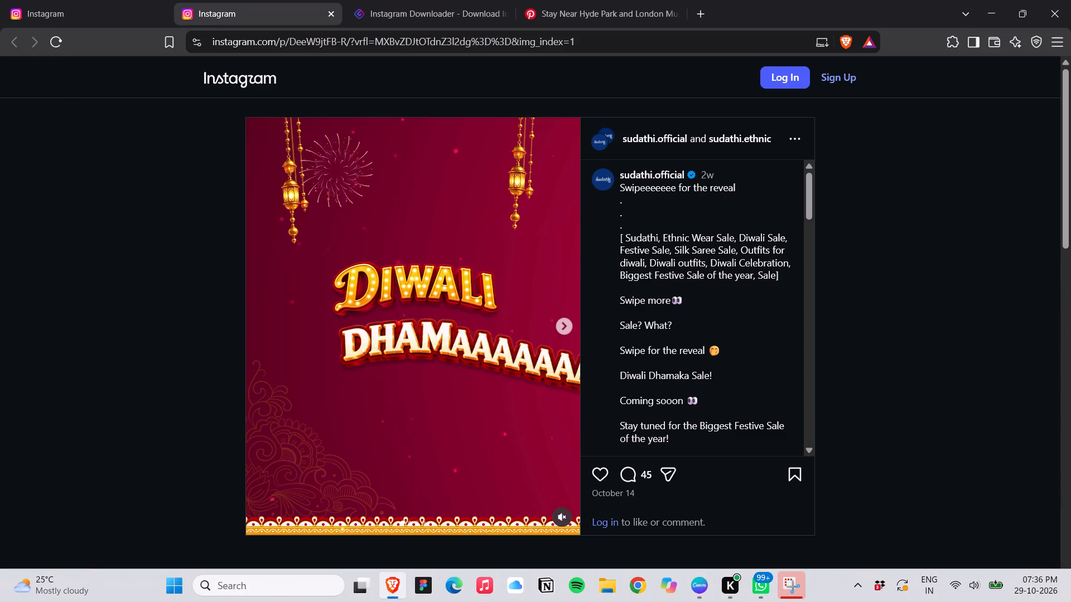
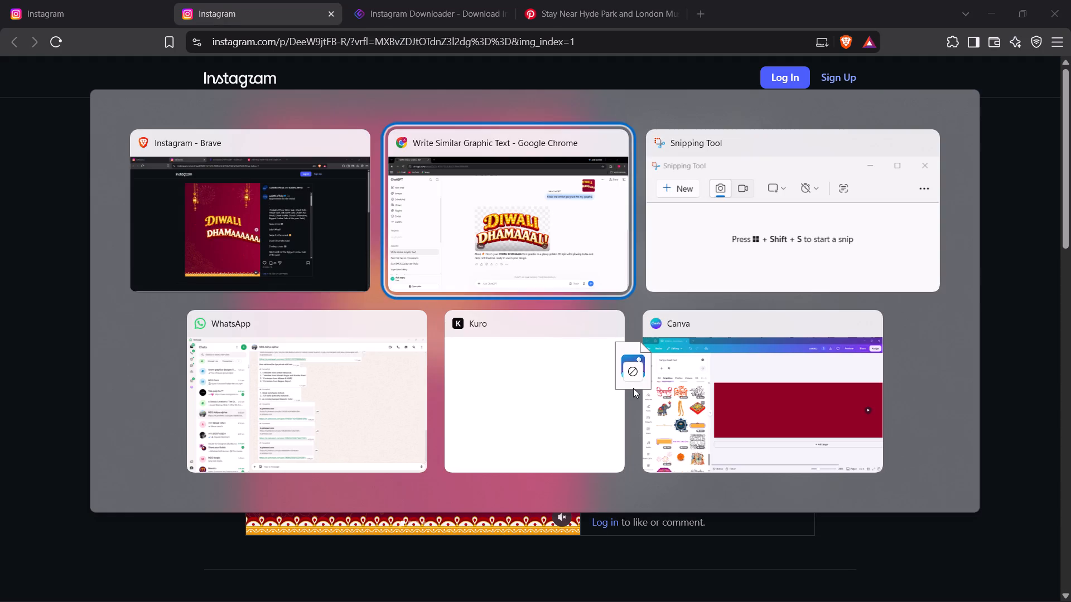
# Carry the generated "DIWALI DHAMAAAL!" lettering image over to Canva and place it in the DIWALI carousel design.
pyautogui.moveTo(633, 388); pyautogui.dragTo(603, 362)
pyautogui.hotkey('alt', 'Tab')
pyautogui.hotkey('alt', 'Tab')
pyautogui.hotkey('alt', 'Tab')
pyautogui.hotkey('alt', 'Tab')
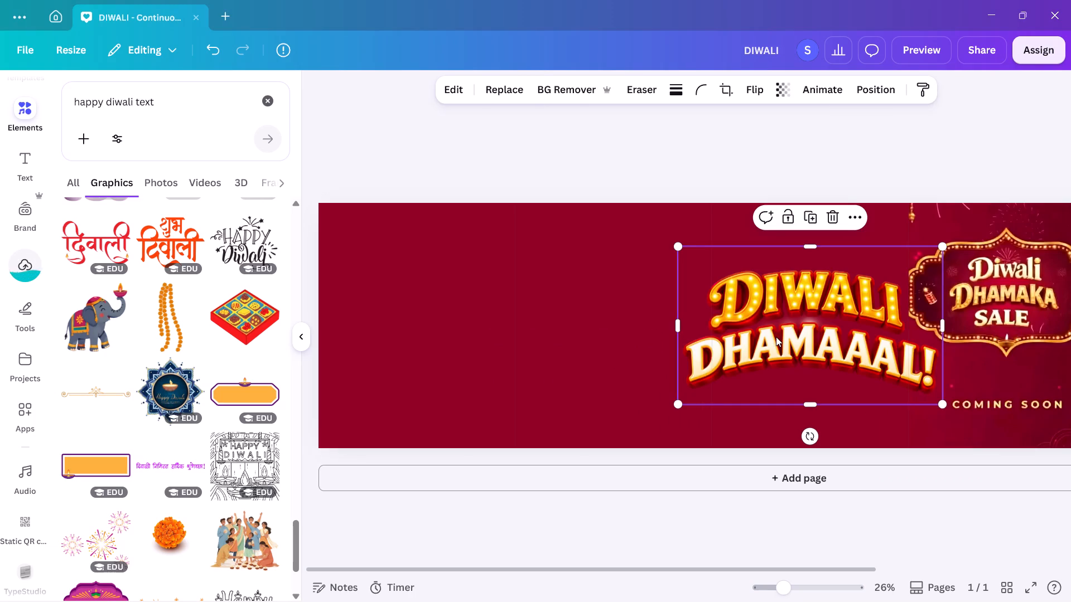
# Move the "DIWALI DHAMAAAL!" lettering onto the first slide of the carousel, scale it down and position it within that slide.
pyautogui.moveTo(776, 337); pyautogui.dragTo(422, 333)
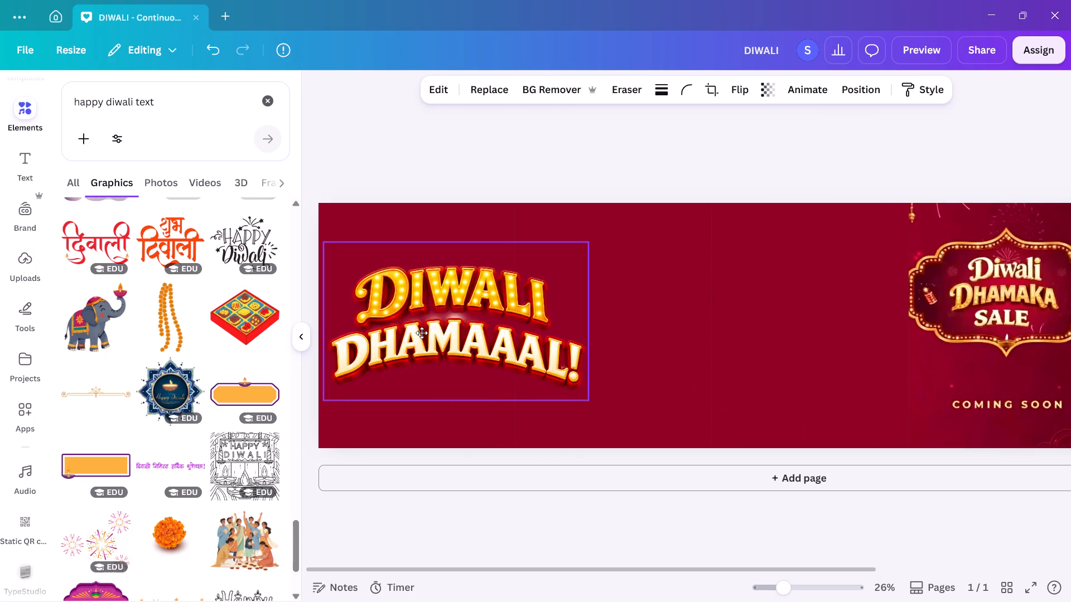
pyautogui.moveTo(422, 333); pyautogui.dragTo(422, 334)
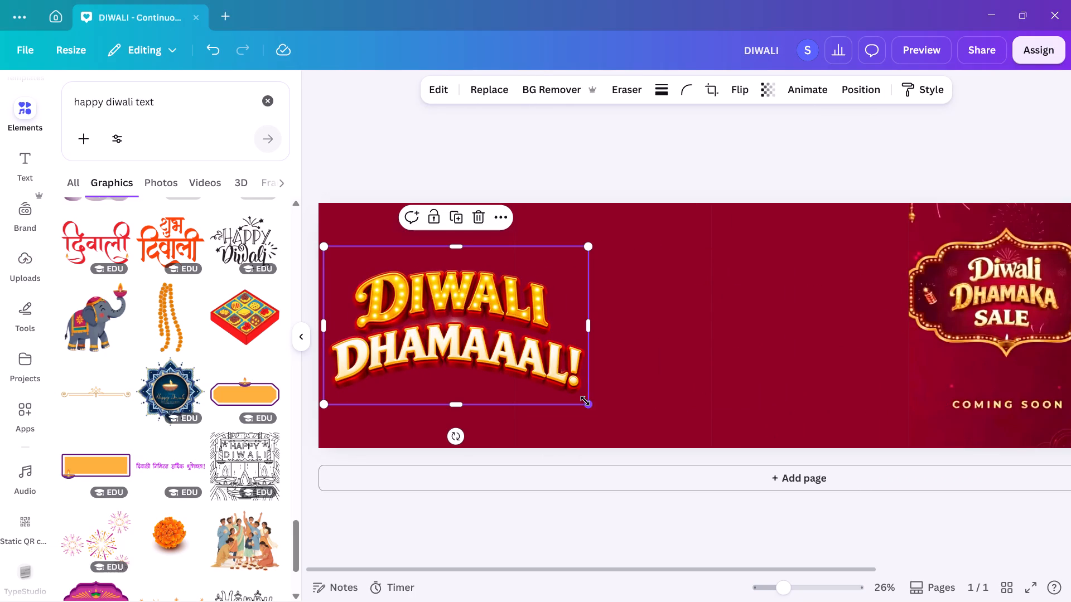
pyautogui.moveTo(585, 401); pyautogui.dragTo(510, 365)
pyautogui.moveTo(455, 317); pyautogui.dragTo(462, 337)
pyautogui.hscroll(4, 462, 337)
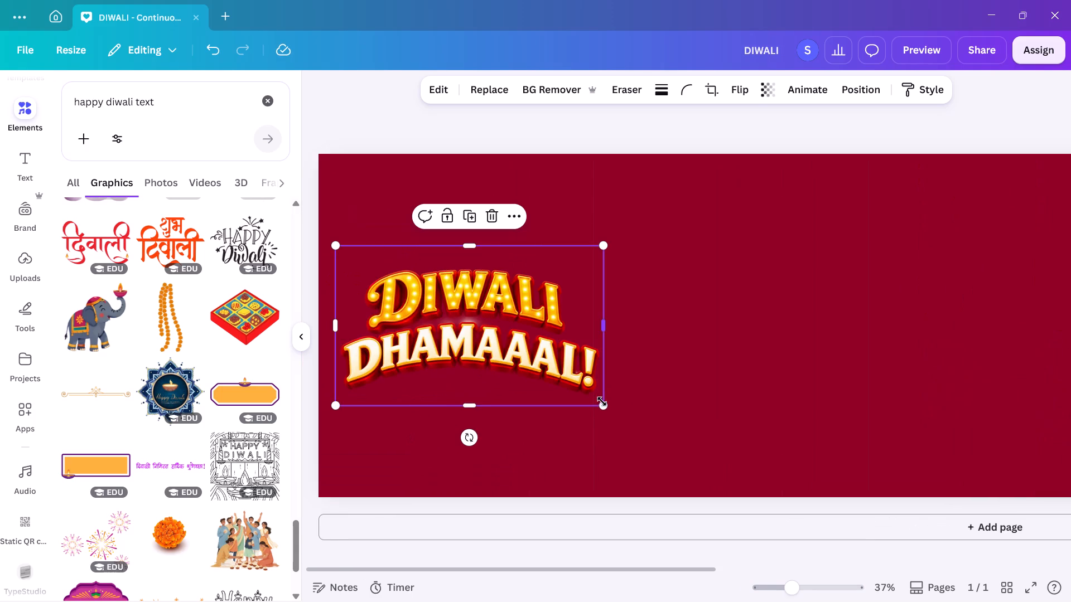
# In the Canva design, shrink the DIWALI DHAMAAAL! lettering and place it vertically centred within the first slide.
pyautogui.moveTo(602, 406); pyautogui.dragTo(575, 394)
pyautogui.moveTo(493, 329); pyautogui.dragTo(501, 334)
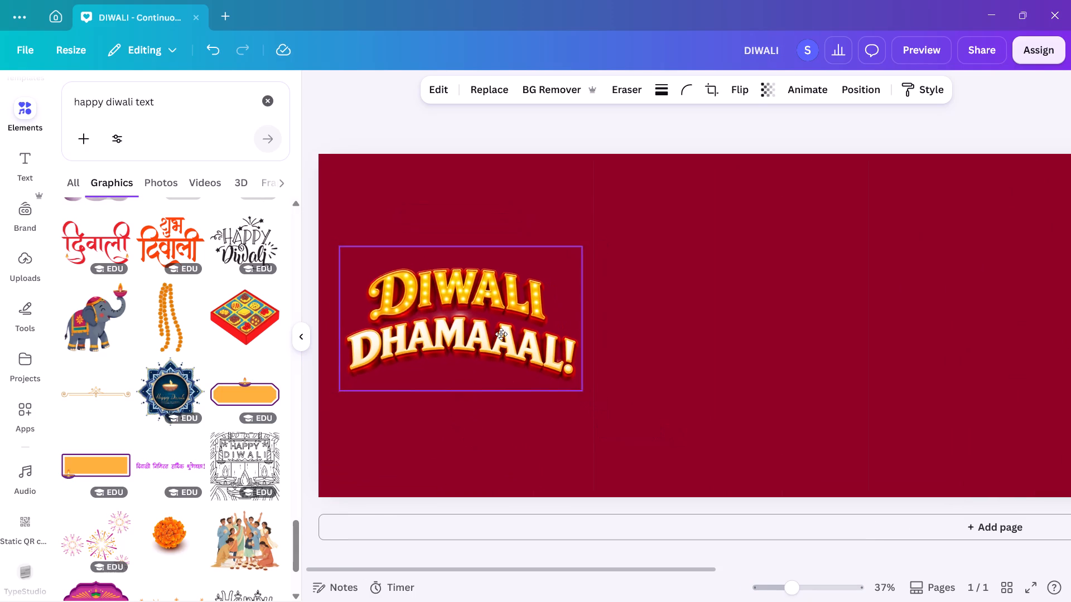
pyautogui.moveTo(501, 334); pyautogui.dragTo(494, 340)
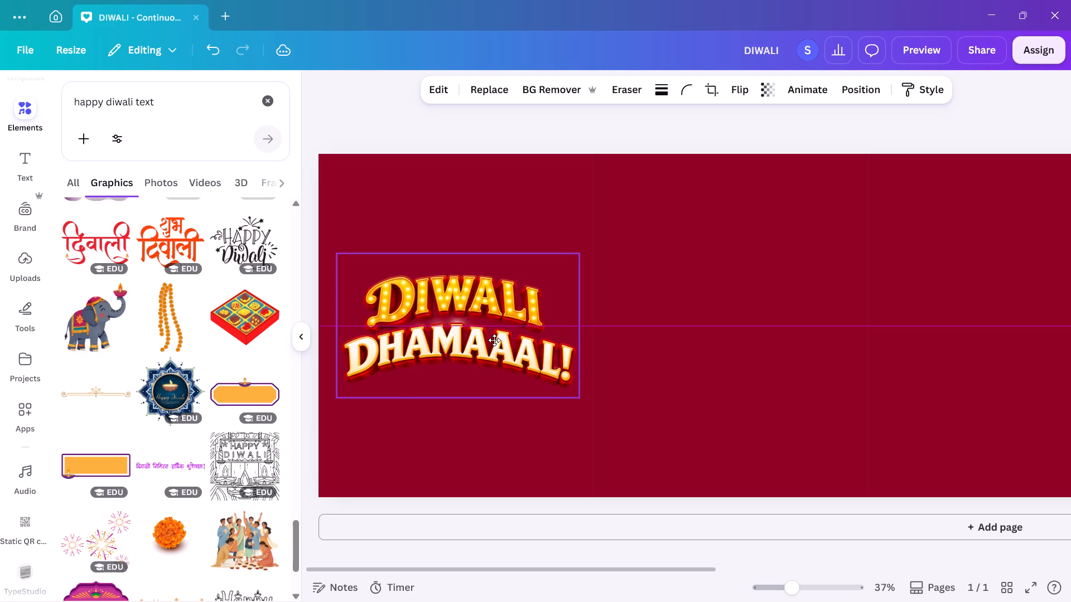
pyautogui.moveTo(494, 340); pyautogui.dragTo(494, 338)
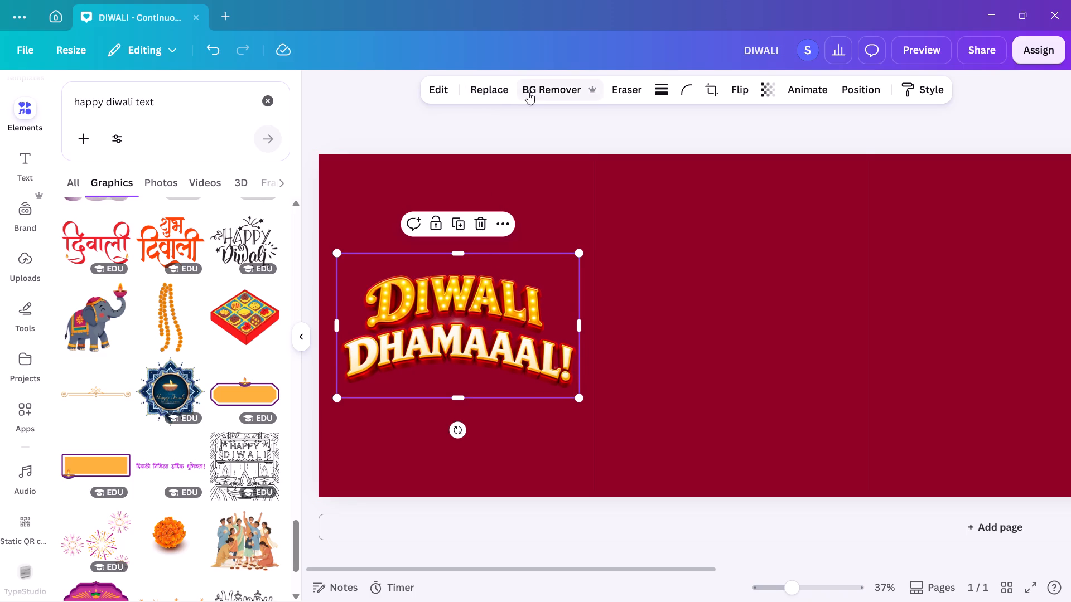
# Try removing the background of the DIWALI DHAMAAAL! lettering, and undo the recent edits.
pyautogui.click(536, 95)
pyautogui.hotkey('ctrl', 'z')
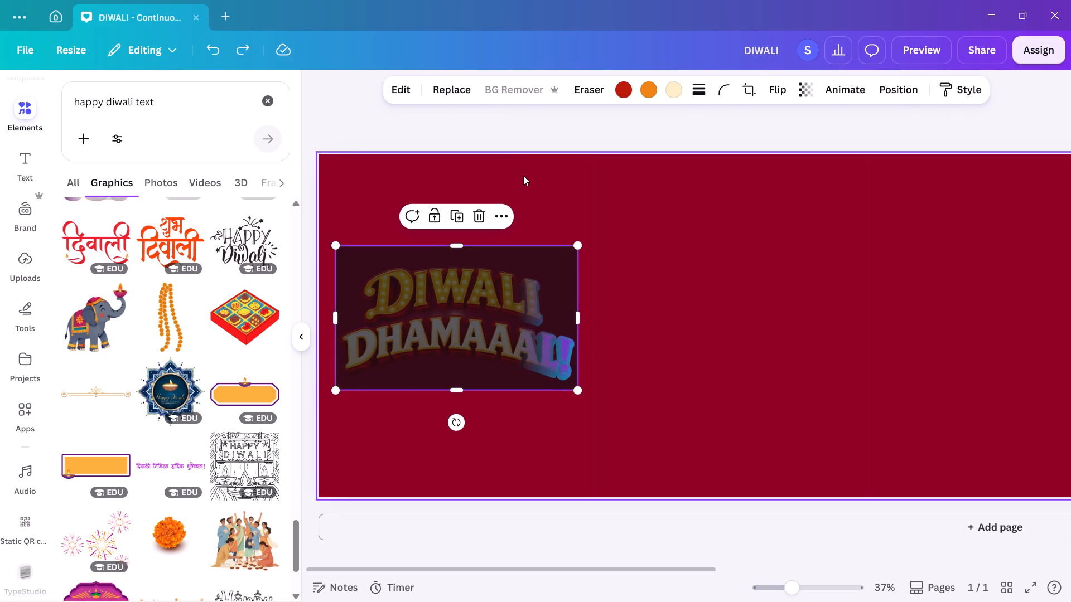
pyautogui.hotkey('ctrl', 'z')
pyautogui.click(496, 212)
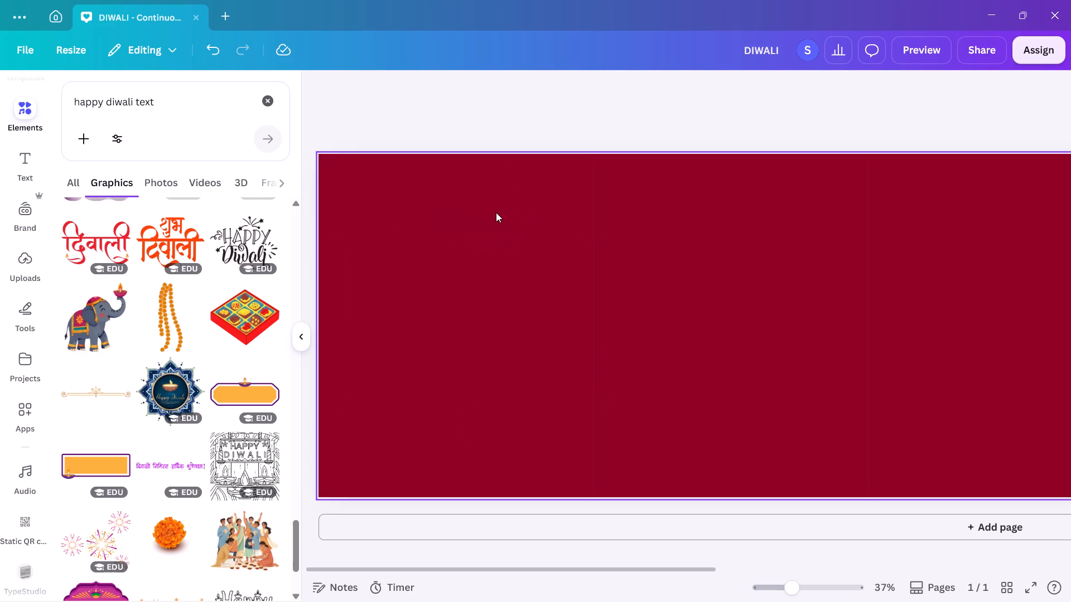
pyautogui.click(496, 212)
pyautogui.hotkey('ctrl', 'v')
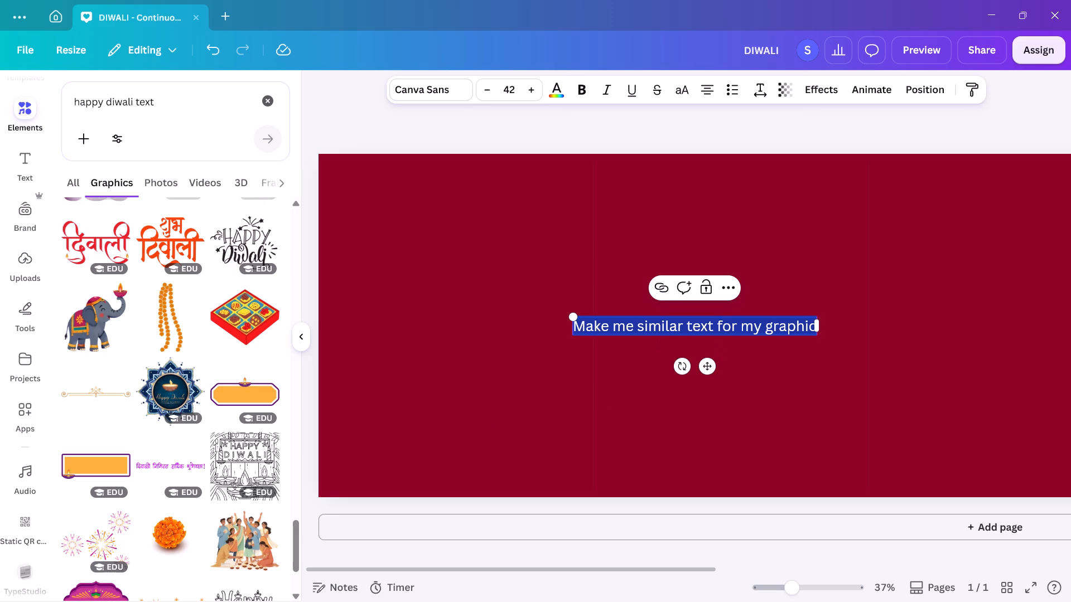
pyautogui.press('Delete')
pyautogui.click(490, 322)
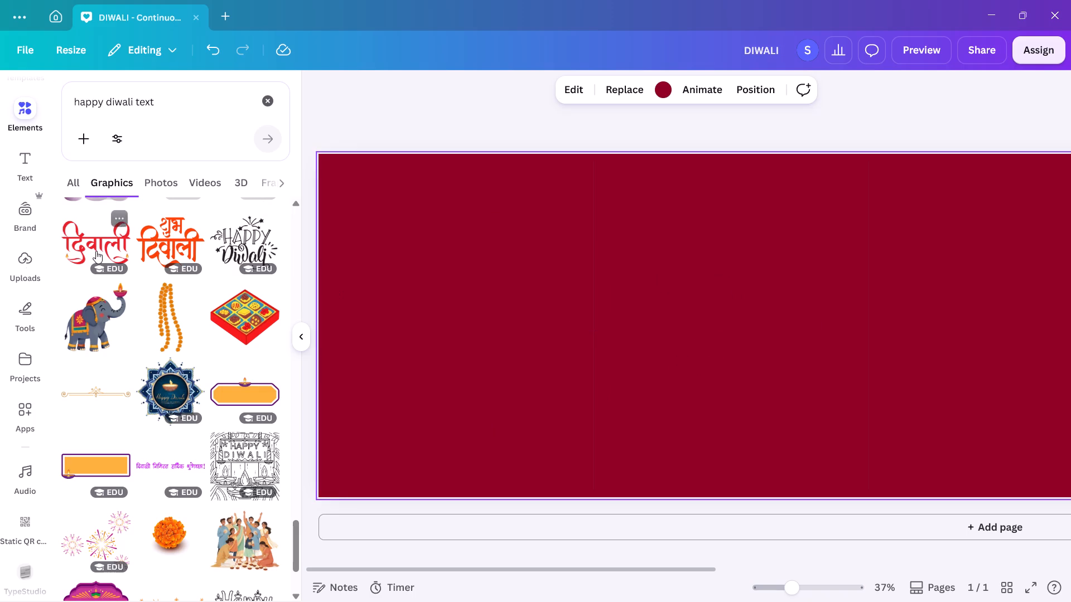
# Add the uploaded DIWALI DHAMAAAL! lettering image to the design and move it over to the first slide.
pyautogui.click(10, 254)
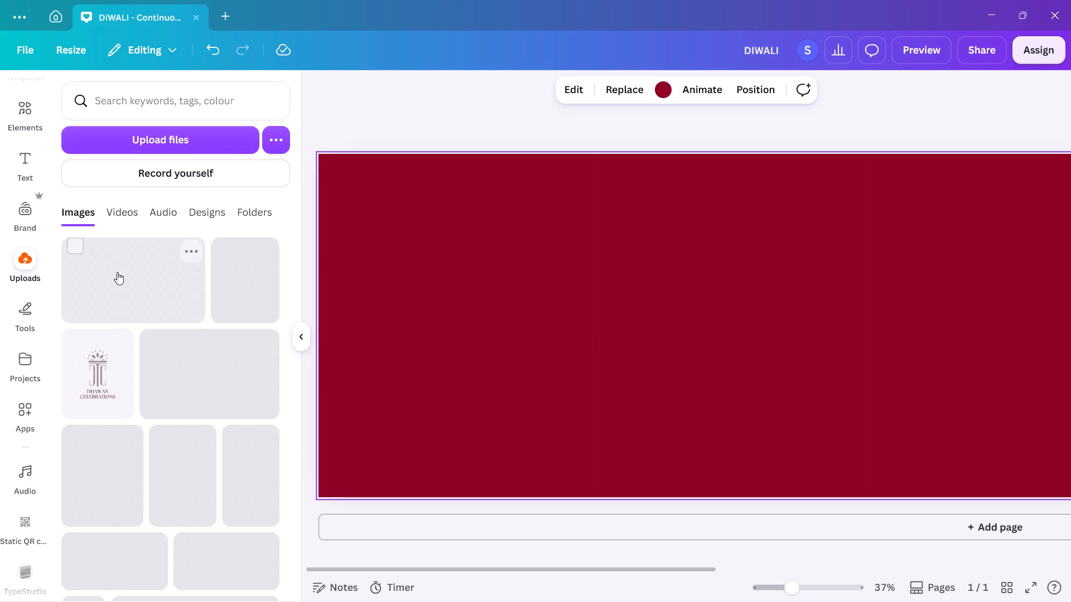
pyautogui.click(119, 272)
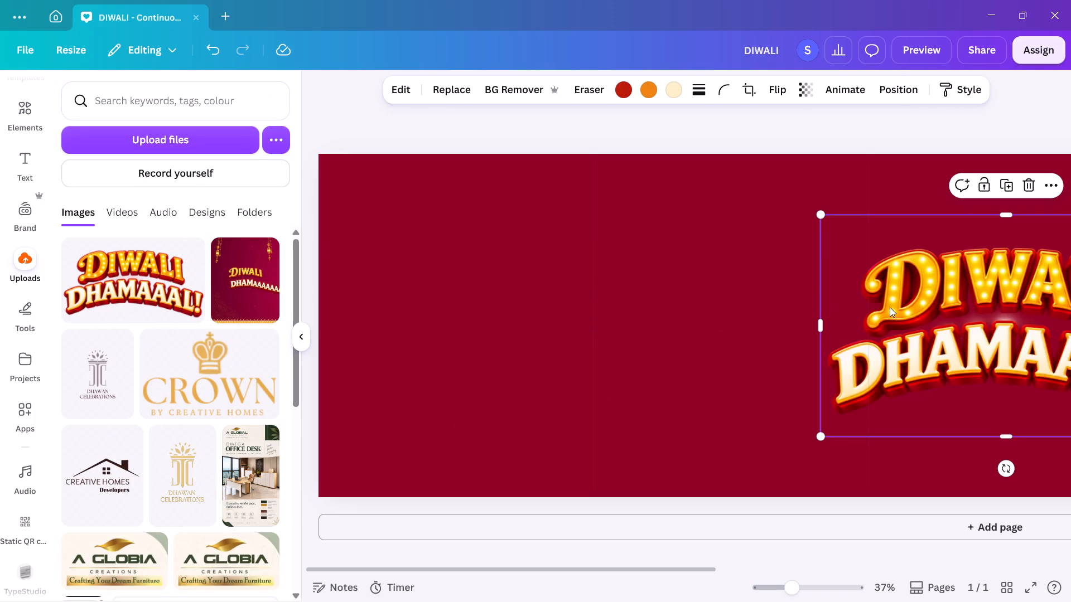
pyautogui.moveTo(917, 314); pyautogui.dragTo(524, 334)
pyautogui.hscroll(2, 524, 334)
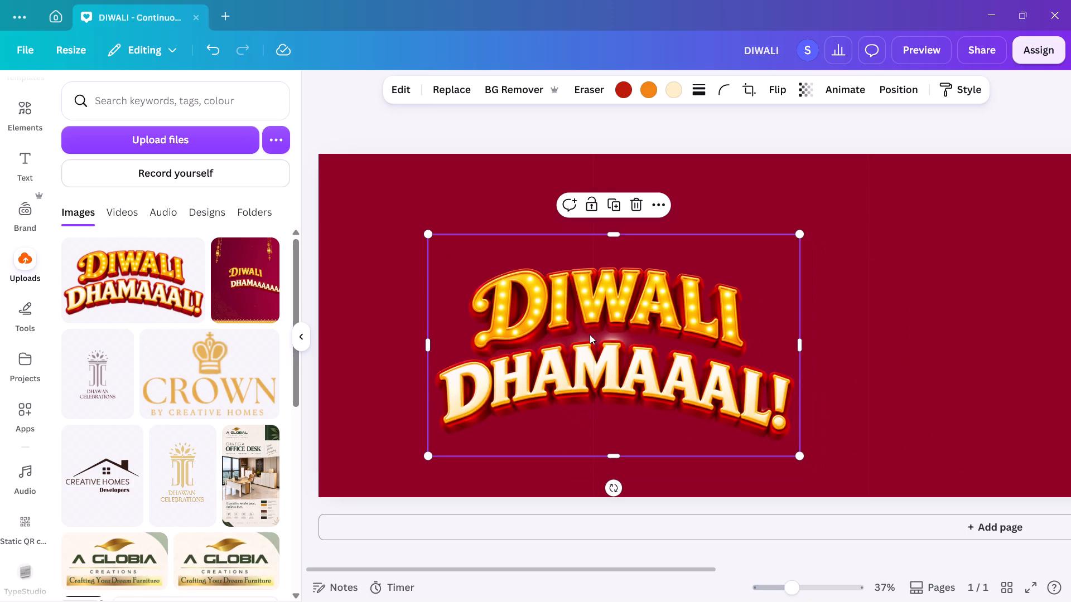
pyautogui.moveTo(591, 334); pyautogui.dragTo(505, 314)
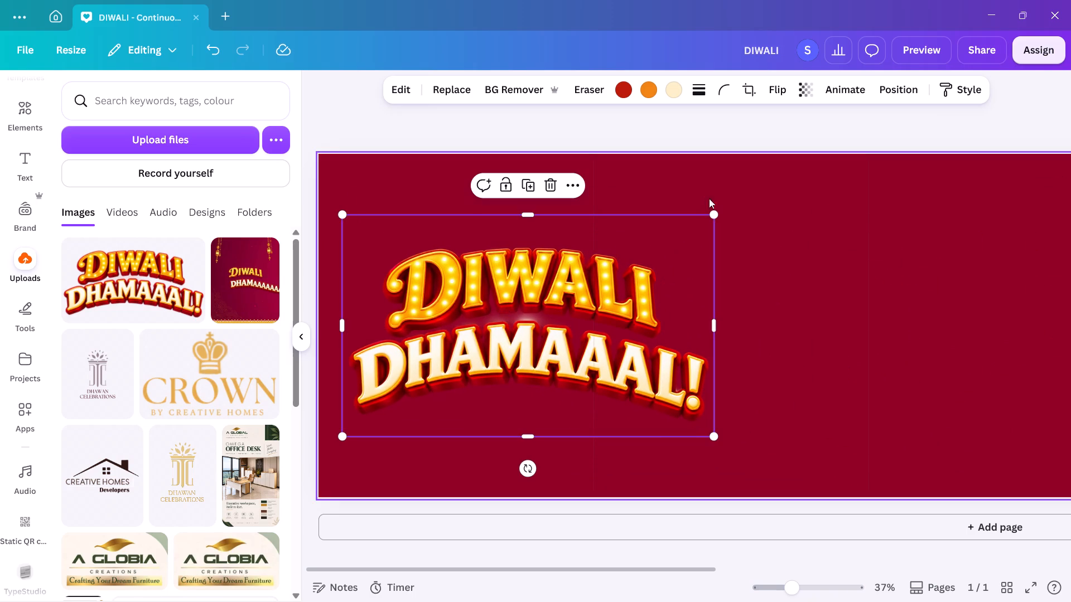
# Scale the DIWALI DHAMAAAL! lettering down to fit inside the first slide and centre it there.
pyautogui.moveTo(716, 210); pyautogui.dragTo(532, 279)
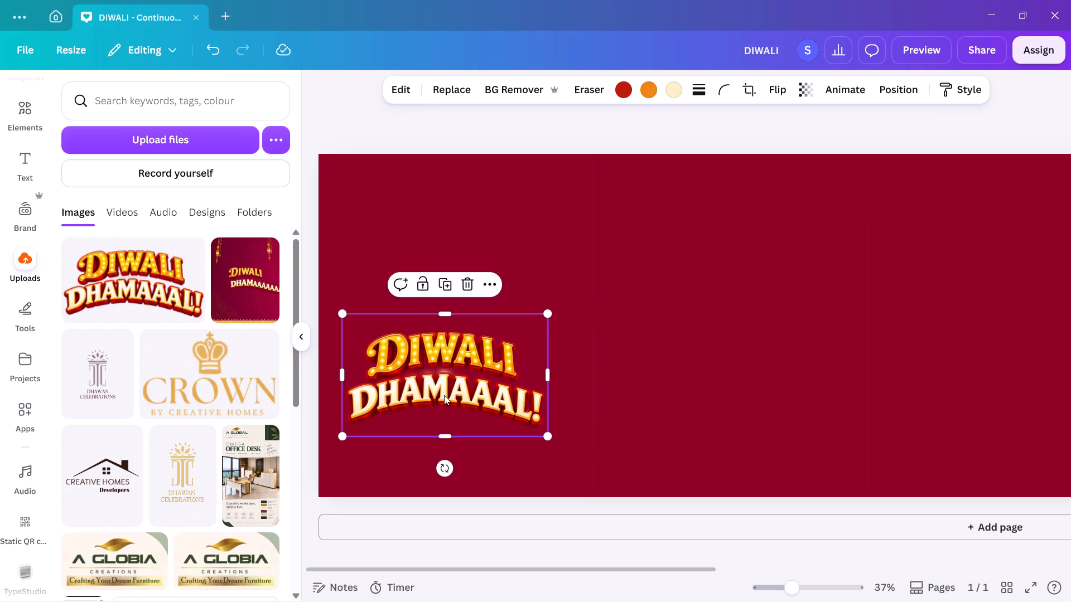
pyautogui.moveTo(444, 396); pyautogui.dragTo(447, 343)
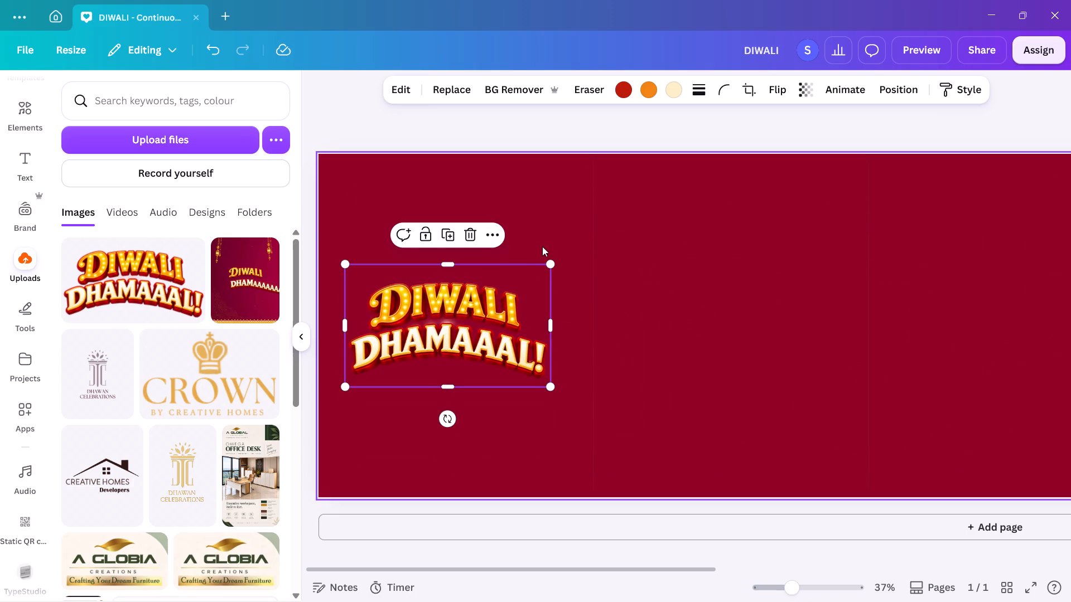
pyautogui.moveTo(550, 266); pyautogui.dragTo(576, 239)
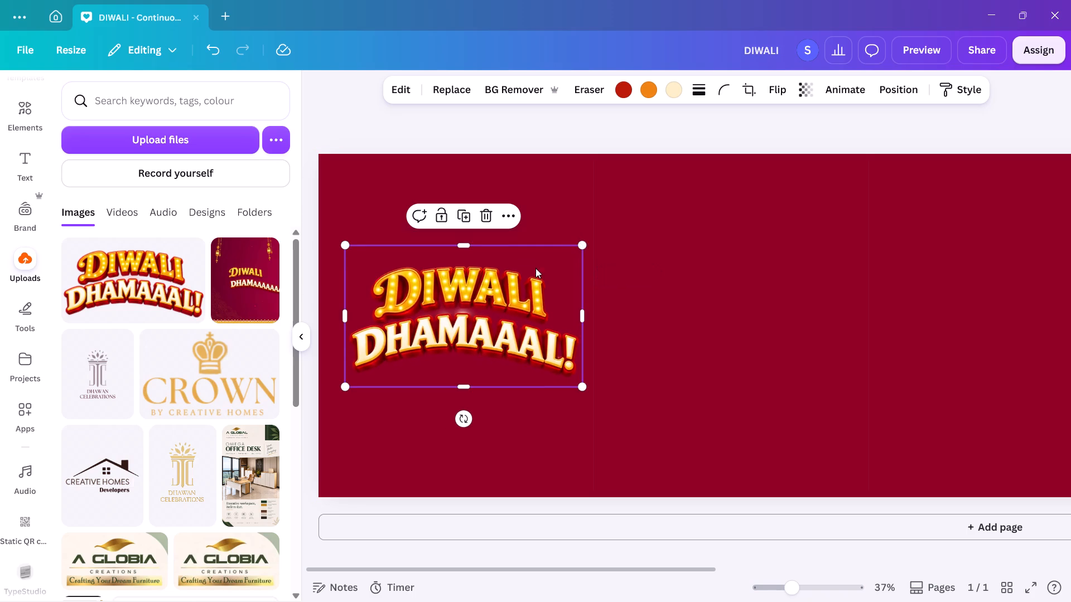
pyautogui.moveTo(510, 298); pyautogui.dragTo(489, 311)
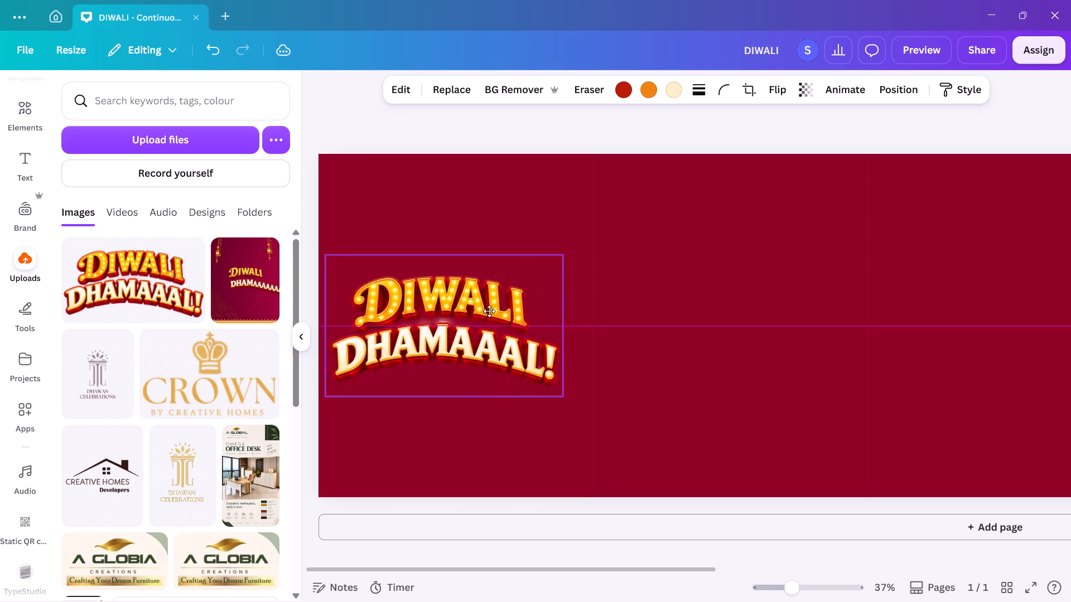
pyautogui.moveTo(489, 311); pyautogui.dragTo(513, 305)
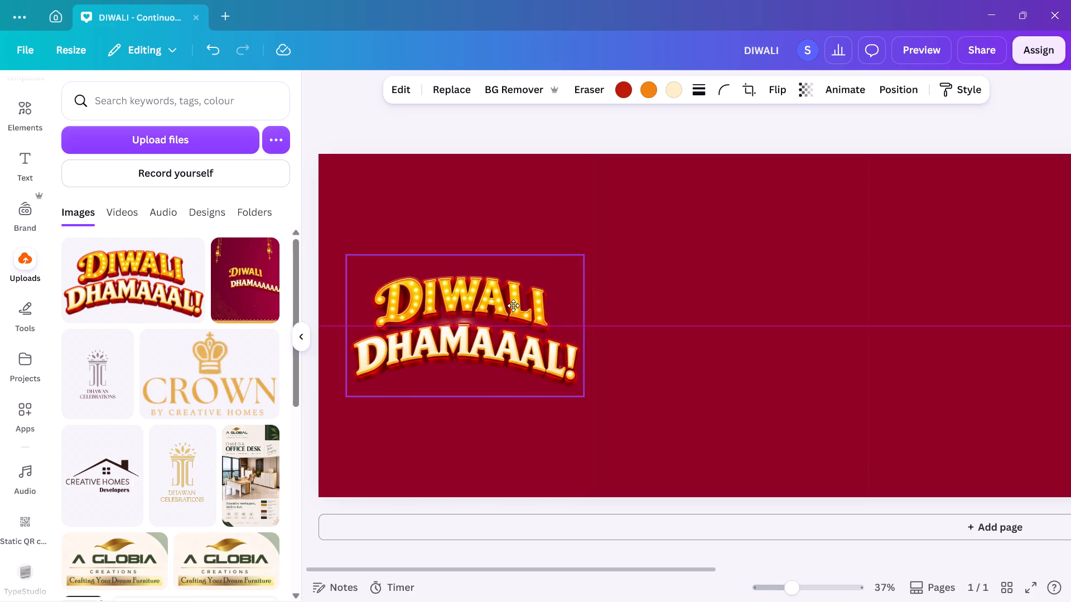
pyautogui.moveTo(513, 305); pyautogui.dragTo(513, 303)
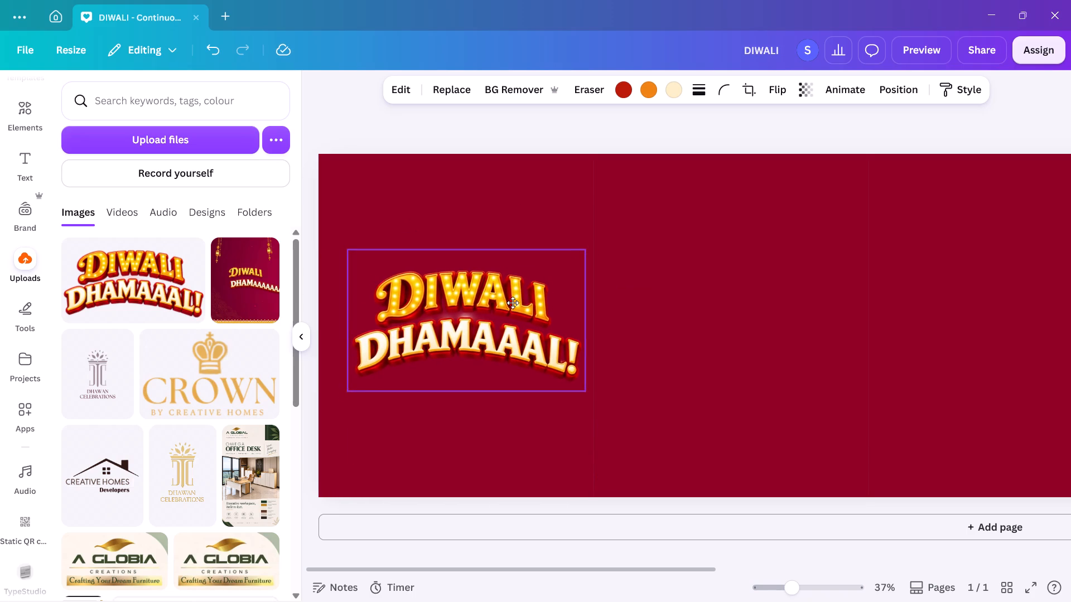
pyautogui.moveTo(513, 303); pyautogui.dragTo(499, 307)
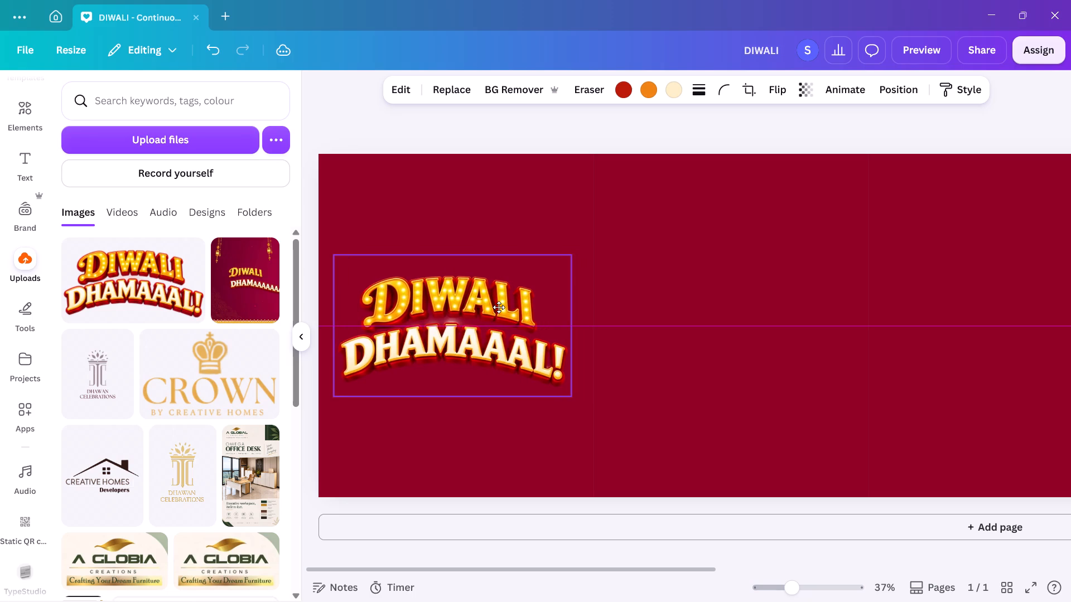
pyautogui.moveTo(499, 307); pyautogui.dragTo(506, 309)
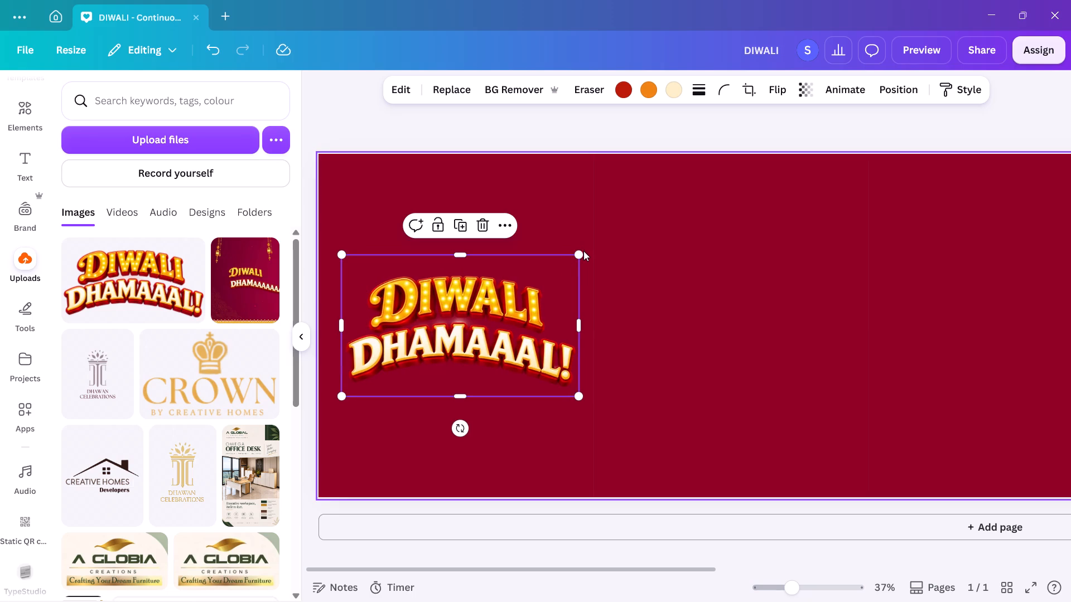
pyautogui.moveTo(580, 254); pyautogui.dragTo(568, 269)
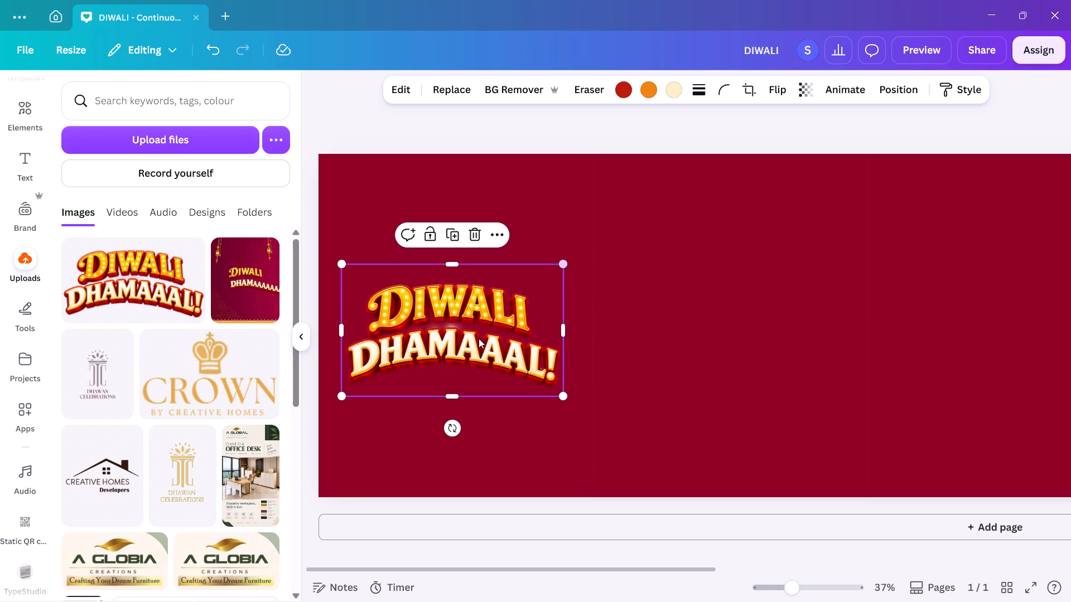
pyautogui.moveTo(479, 338); pyautogui.dragTo(484, 334)
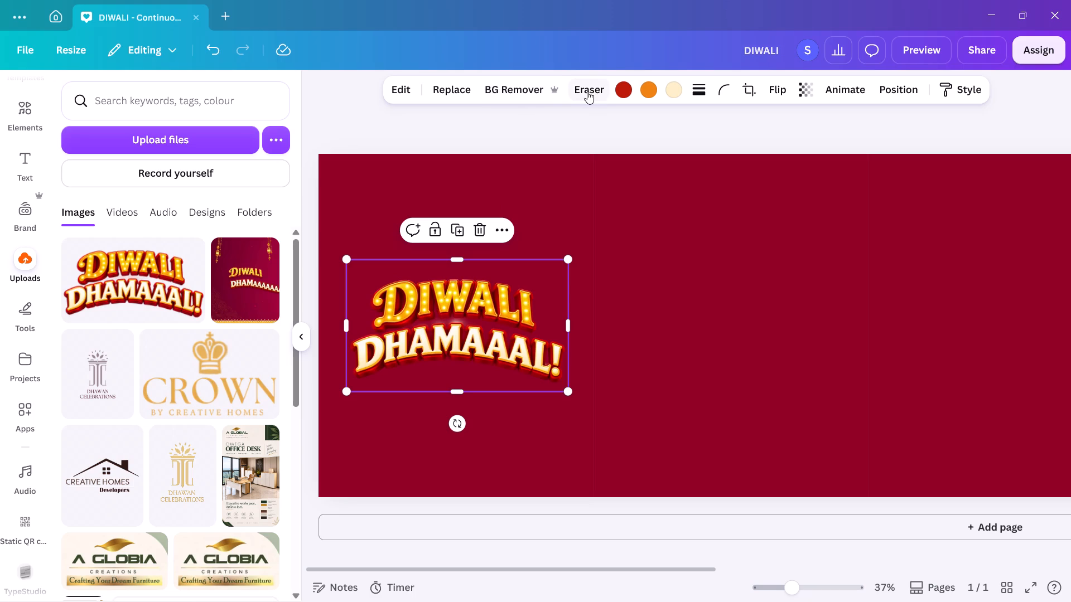
# Erase the word DHAMAAAL! from the lettering image with Magic Eraser, brushing over its outline and all its letters.
pyautogui.click(587, 91)
pyautogui.click(589, 130)
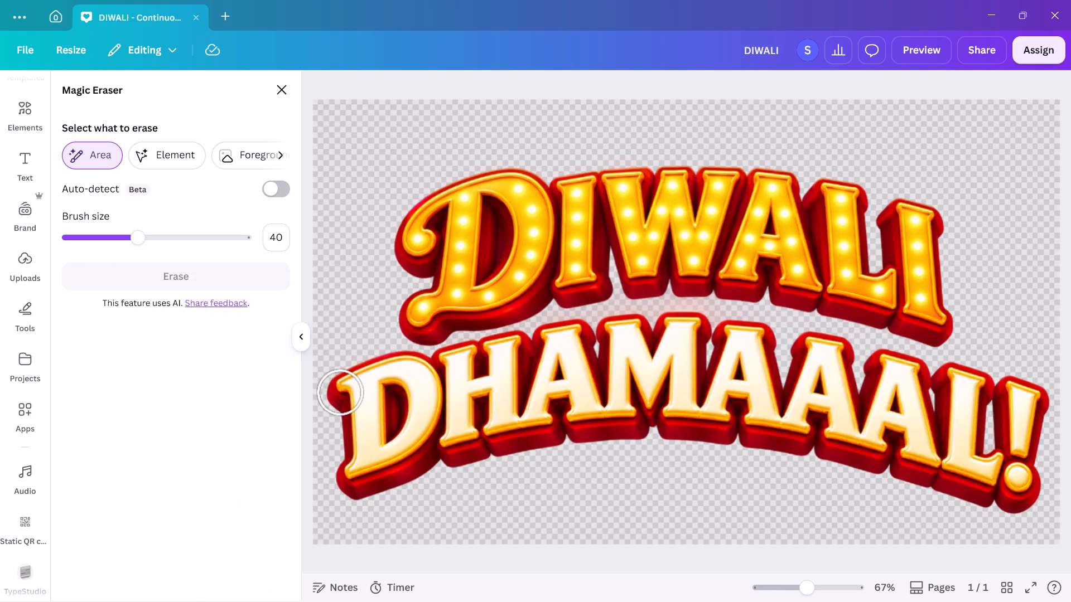
pyautogui.moveTo(340, 392); pyautogui.dragTo(384, 479)
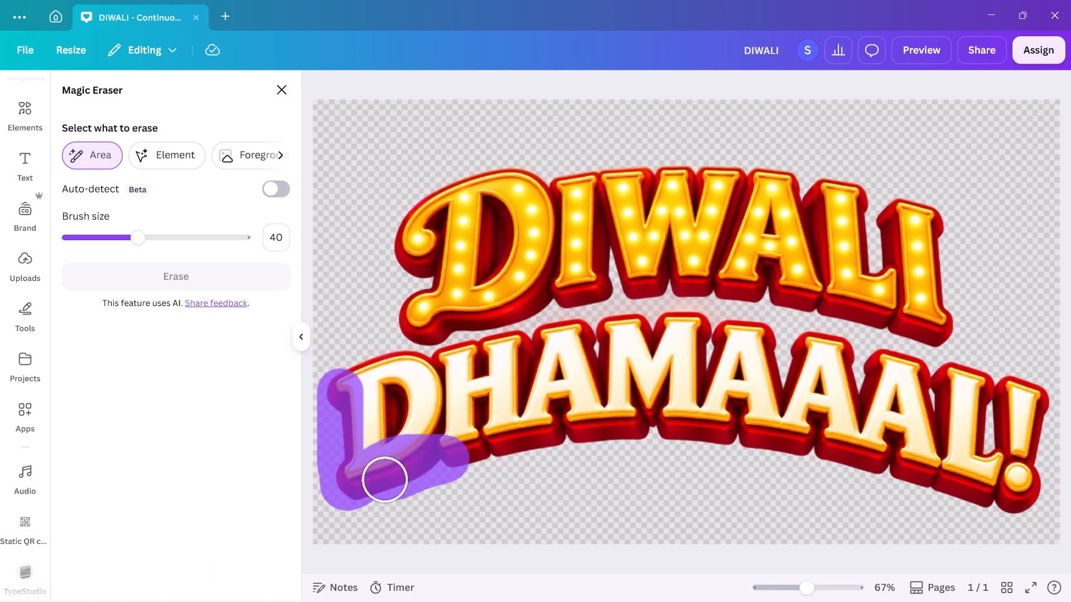
pyautogui.moveTo(384, 479); pyautogui.dragTo(765, 444)
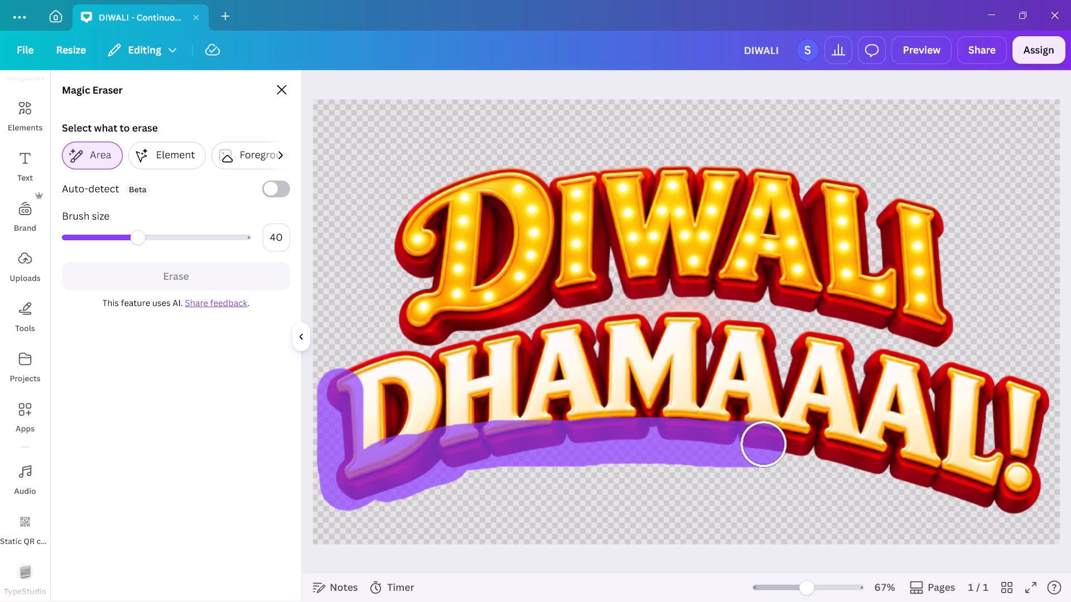
pyautogui.moveTo(765, 444); pyautogui.dragTo(958, 482)
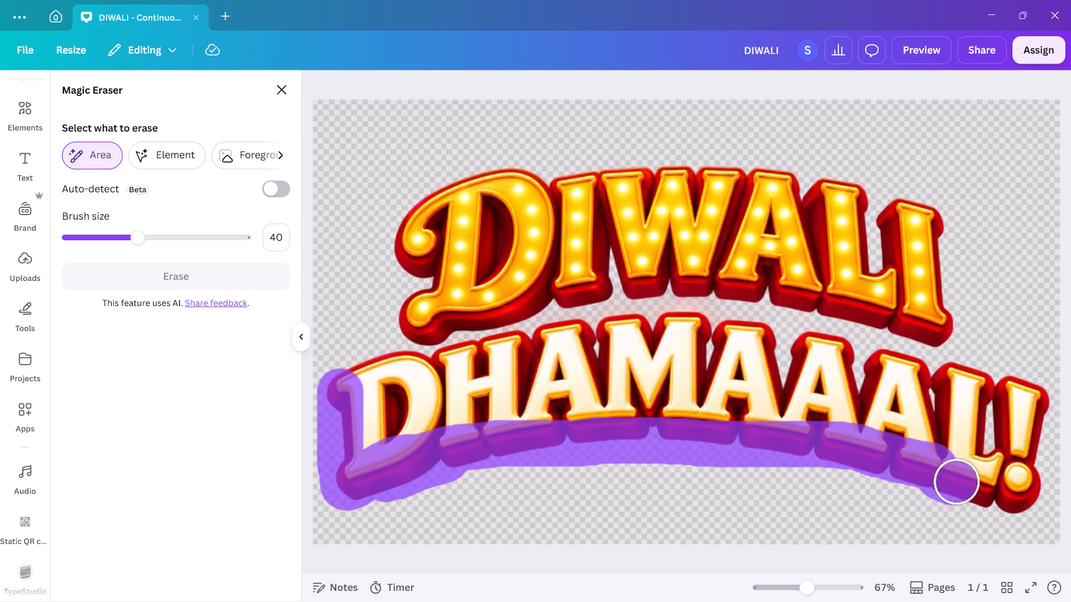
pyautogui.moveTo(958, 482); pyautogui.dragTo(1037, 469)
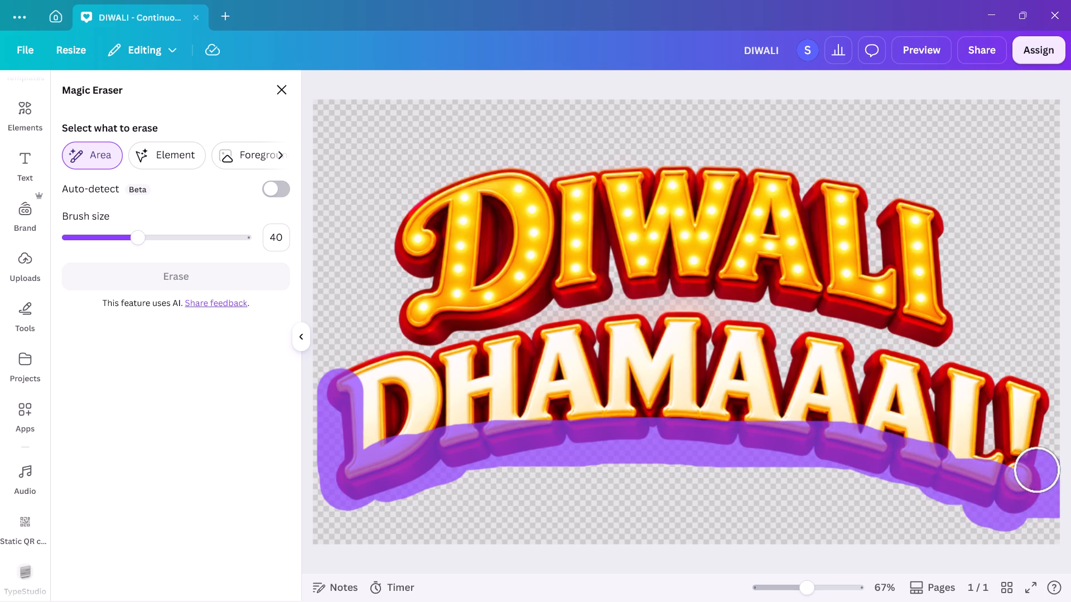
pyautogui.moveTo(1037, 469); pyautogui.dragTo(956, 383)
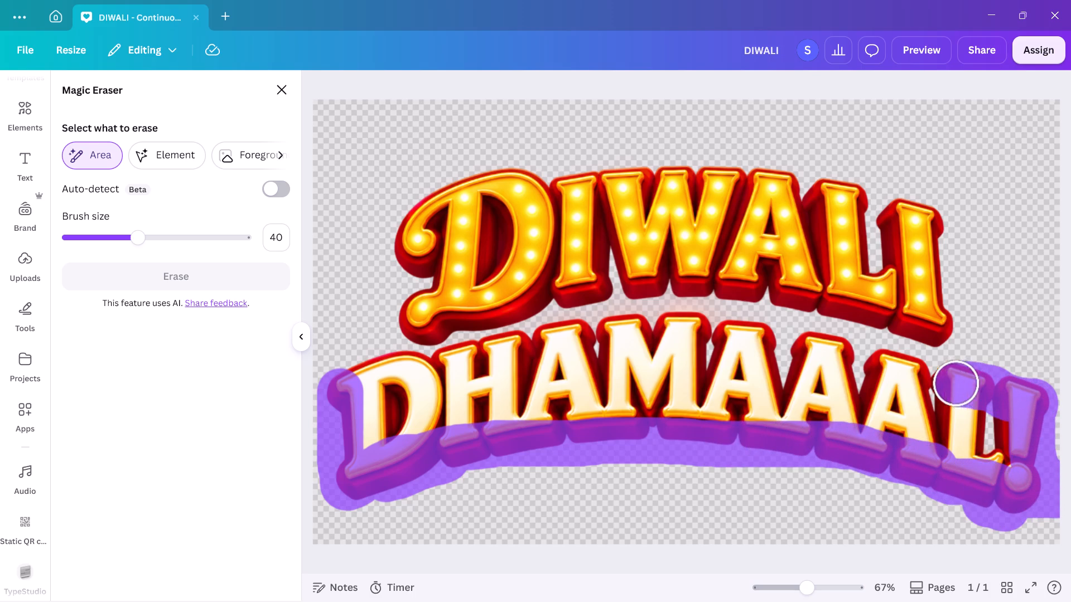
pyautogui.moveTo(956, 383); pyautogui.dragTo(760, 341)
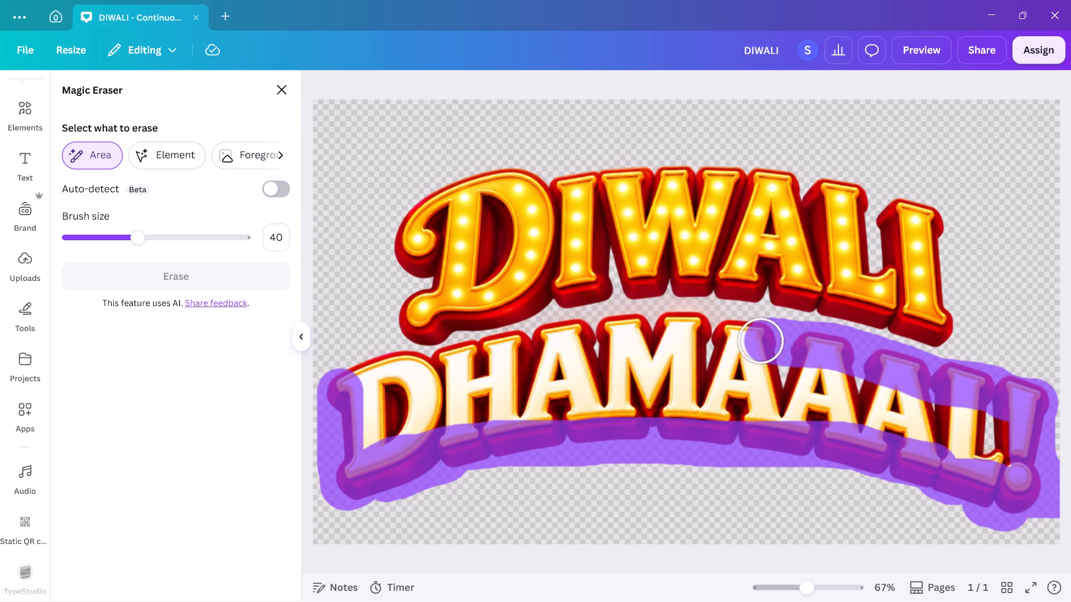
pyautogui.moveTo(760, 341); pyautogui.dragTo(735, 339)
pyautogui.moveTo(719, 330); pyautogui.dragTo(683, 321)
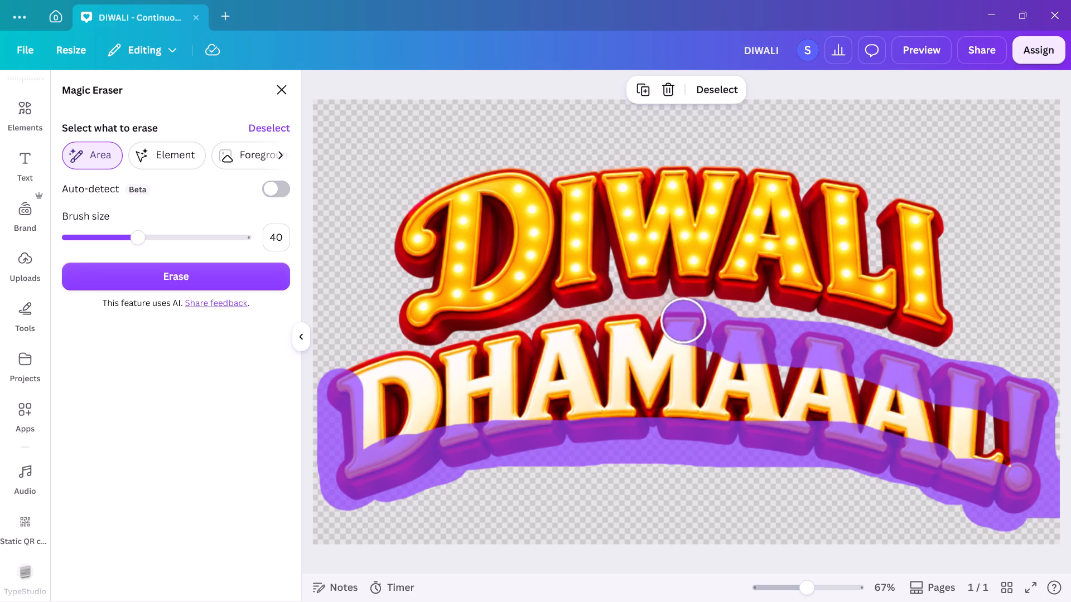
pyautogui.moveTo(683, 321); pyautogui.dragTo(631, 327)
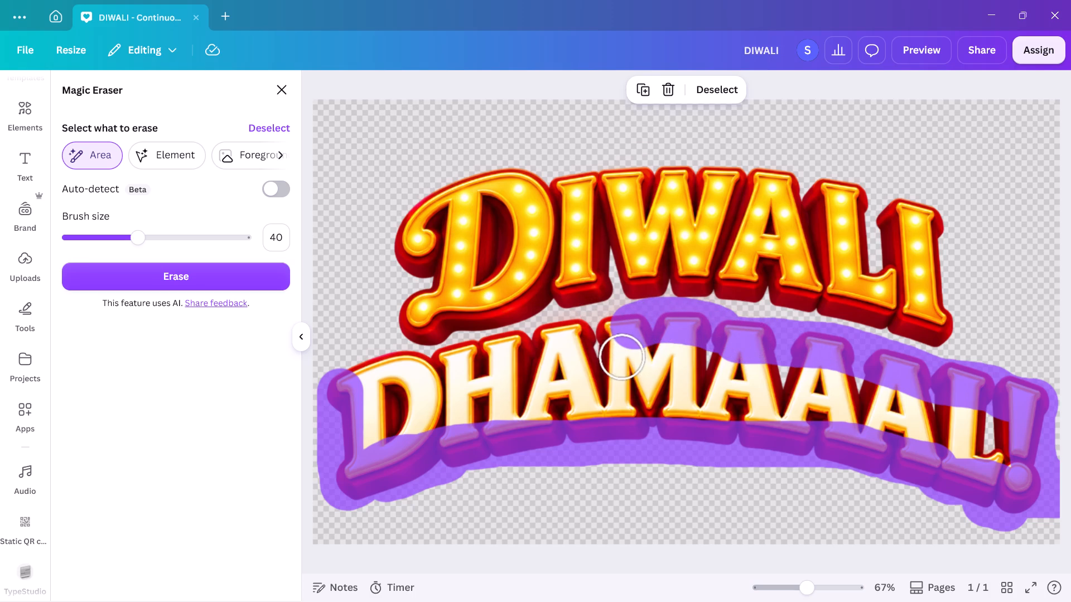
pyautogui.moveTo(612, 332); pyautogui.dragTo(534, 346)
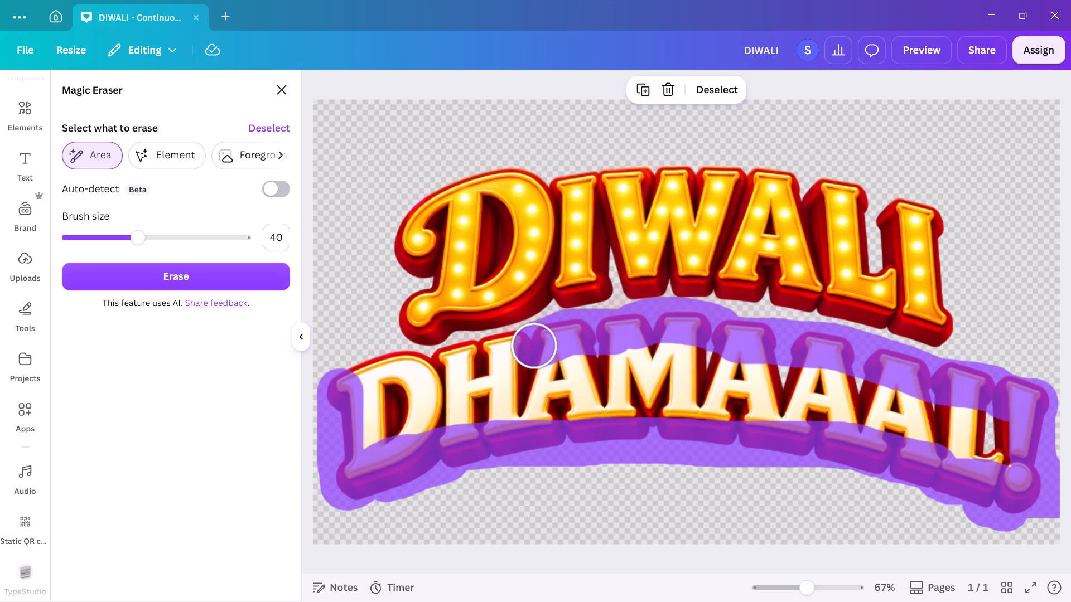
pyautogui.moveTo(534, 346); pyautogui.dragTo(492, 359)
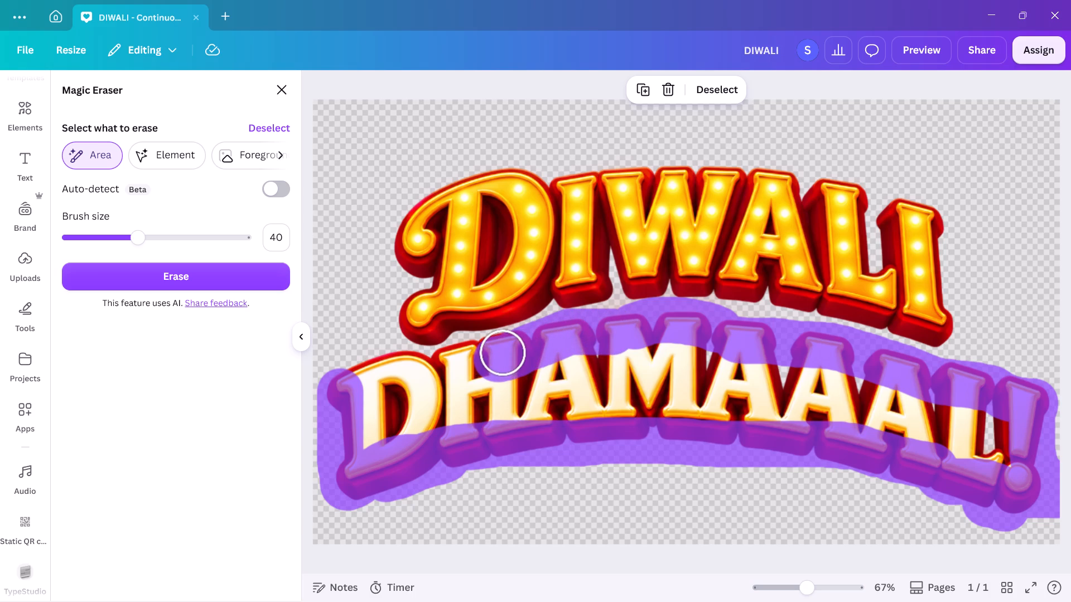
pyautogui.moveTo(503, 353); pyautogui.dragTo(443, 372)
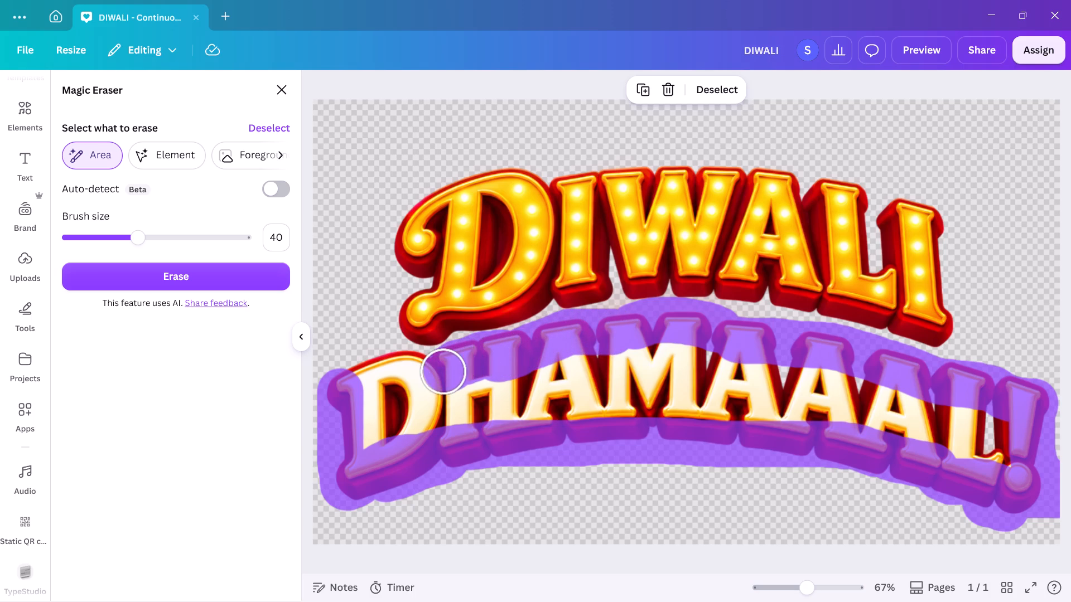
pyautogui.moveTo(443, 372); pyautogui.dragTo(361, 385)
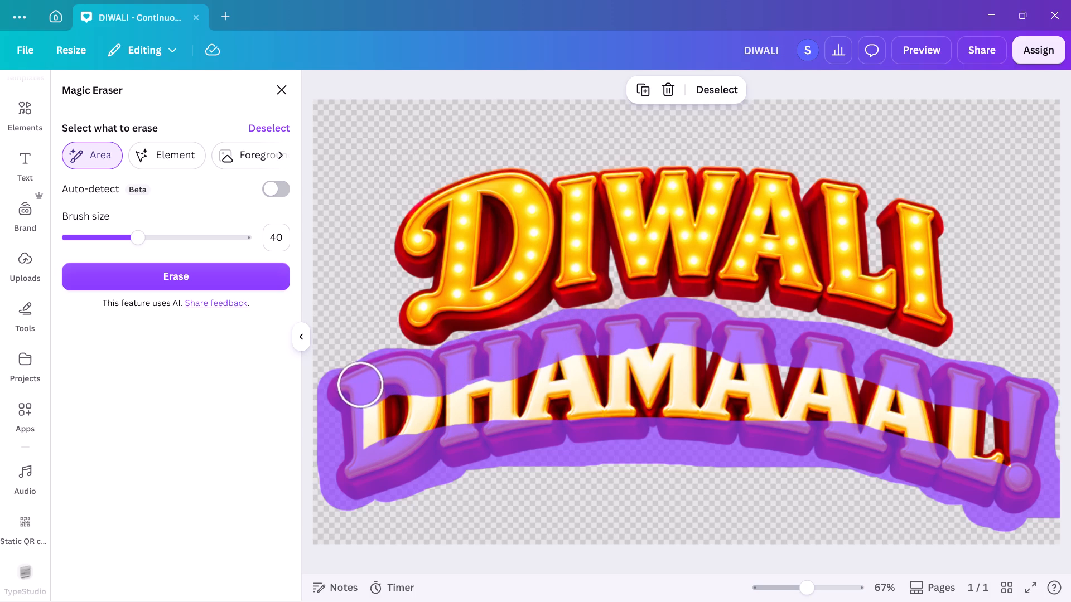
pyautogui.moveTo(361, 385); pyautogui.dragTo(533, 375)
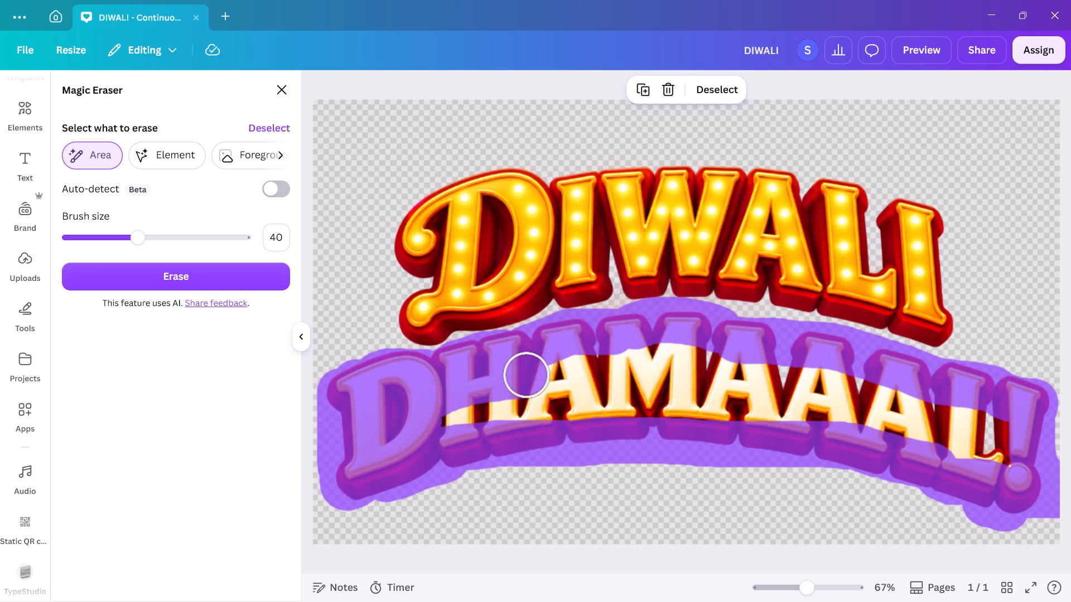
pyautogui.moveTo(533, 375); pyautogui.dragTo(744, 361)
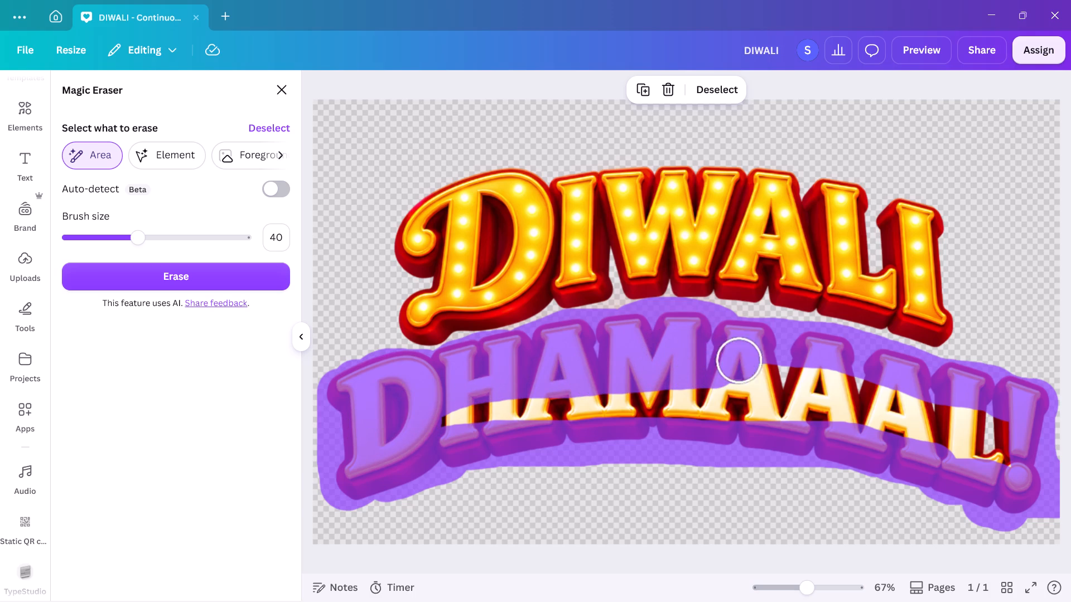
pyautogui.moveTo(744, 361); pyautogui.dragTo(983, 454)
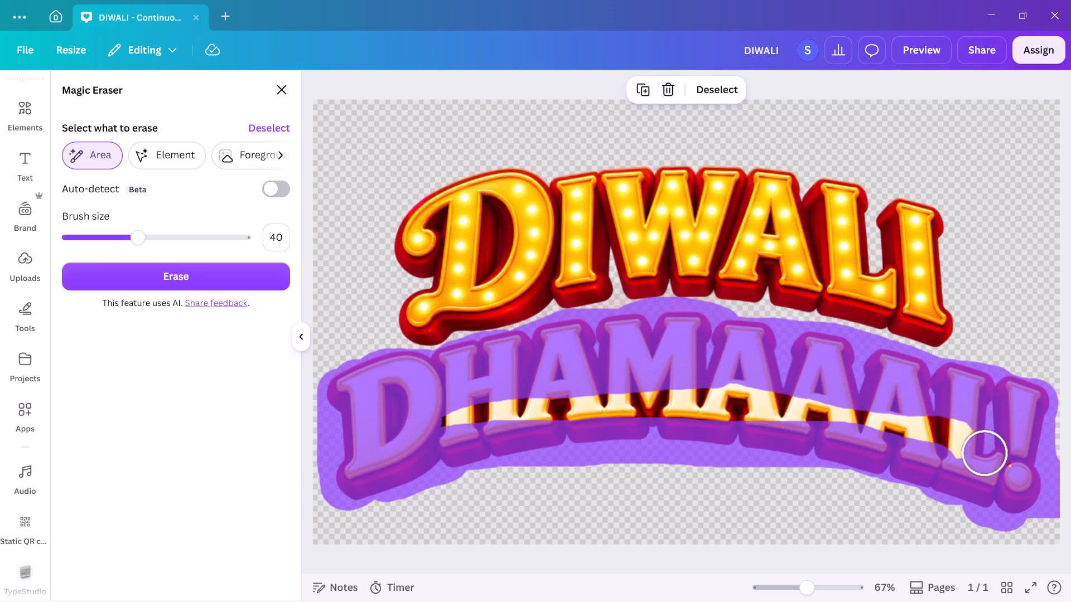
pyautogui.moveTo(983, 454); pyautogui.dragTo(956, 439)
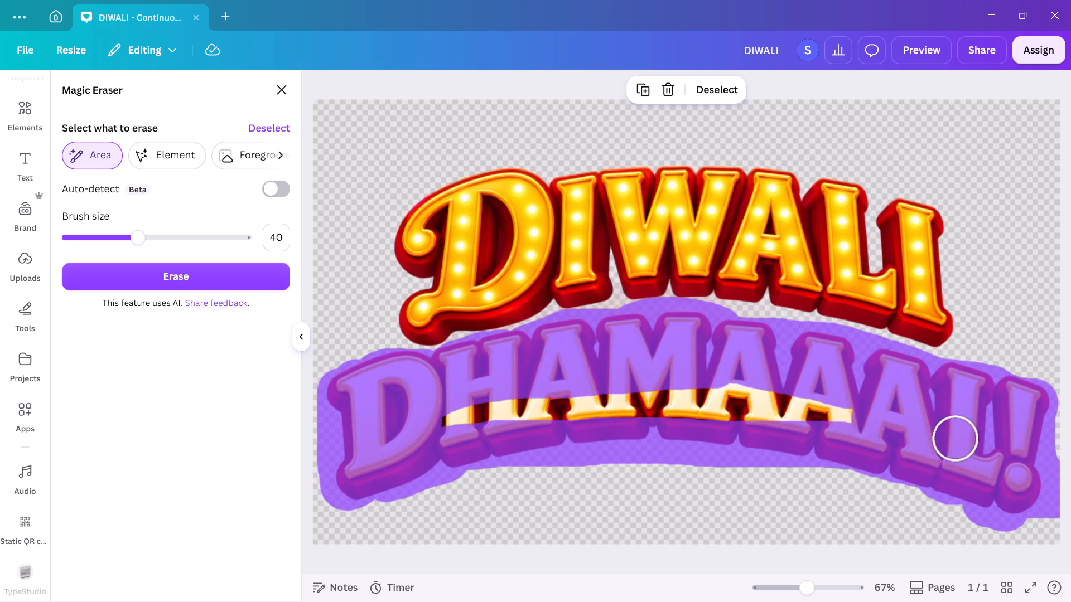
pyautogui.moveTo(956, 439); pyautogui.dragTo(587, 402)
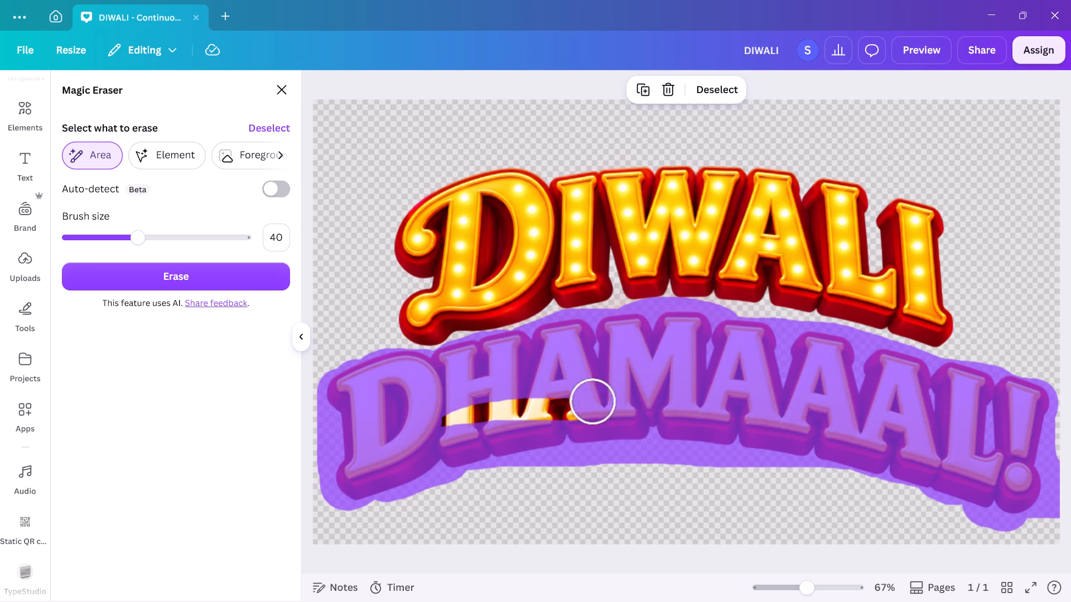
pyautogui.moveTo(587, 402); pyautogui.dragTo(417, 418)
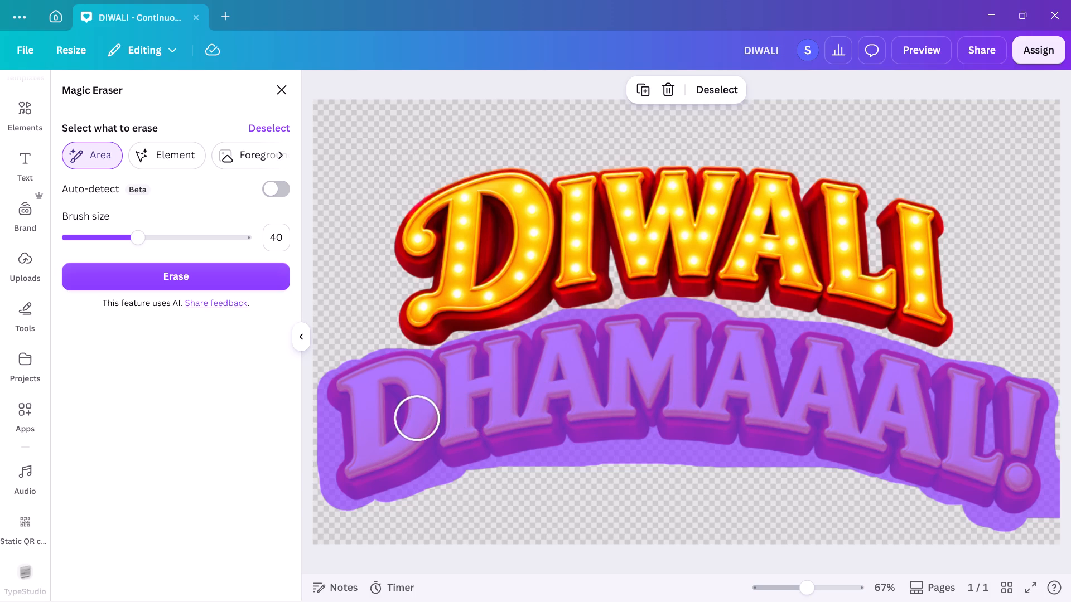
pyautogui.click(148, 278)
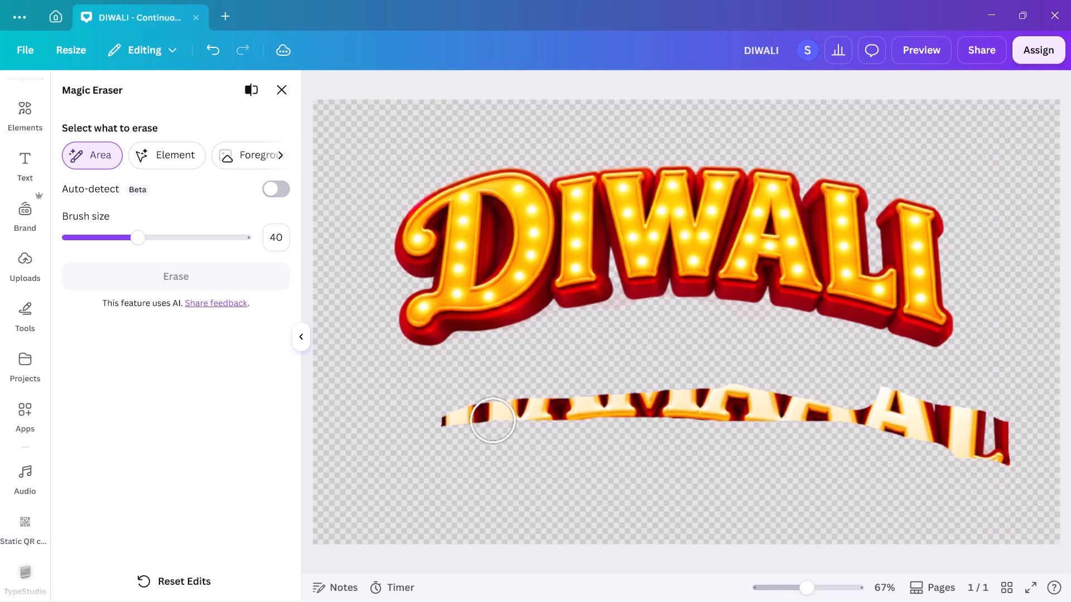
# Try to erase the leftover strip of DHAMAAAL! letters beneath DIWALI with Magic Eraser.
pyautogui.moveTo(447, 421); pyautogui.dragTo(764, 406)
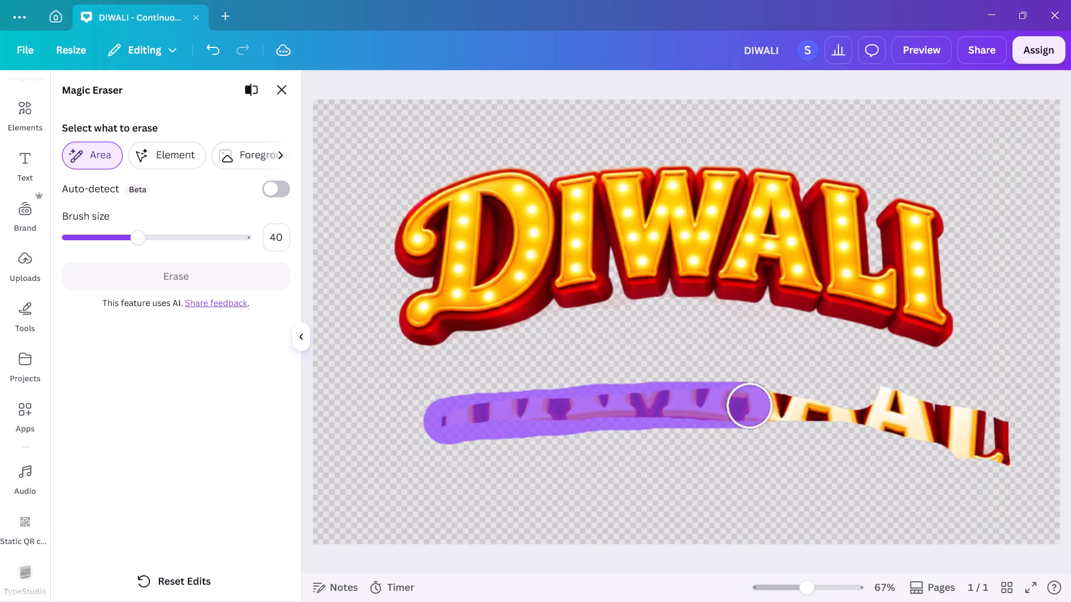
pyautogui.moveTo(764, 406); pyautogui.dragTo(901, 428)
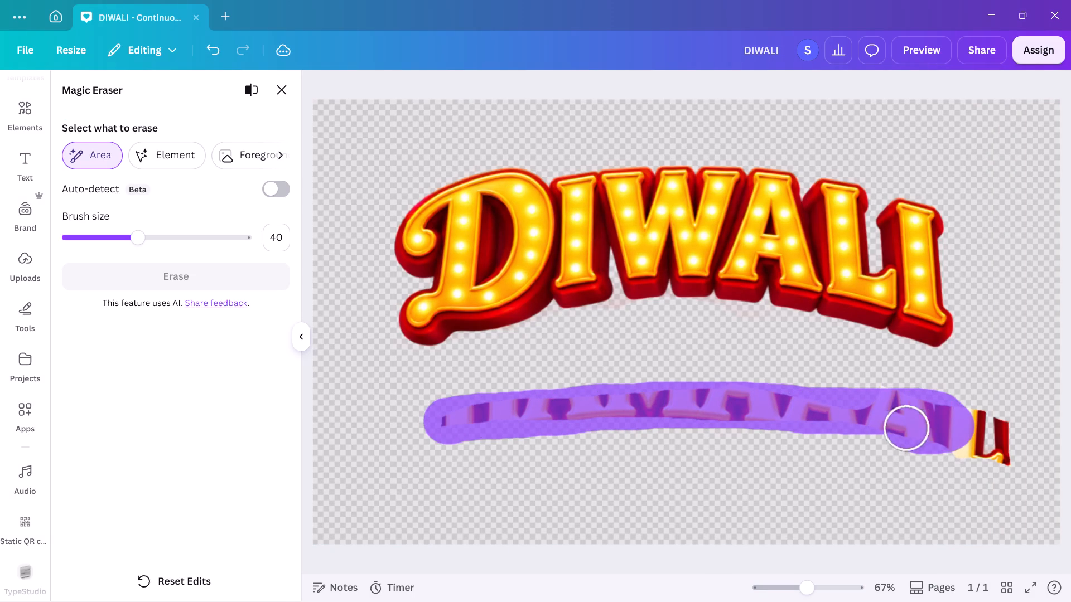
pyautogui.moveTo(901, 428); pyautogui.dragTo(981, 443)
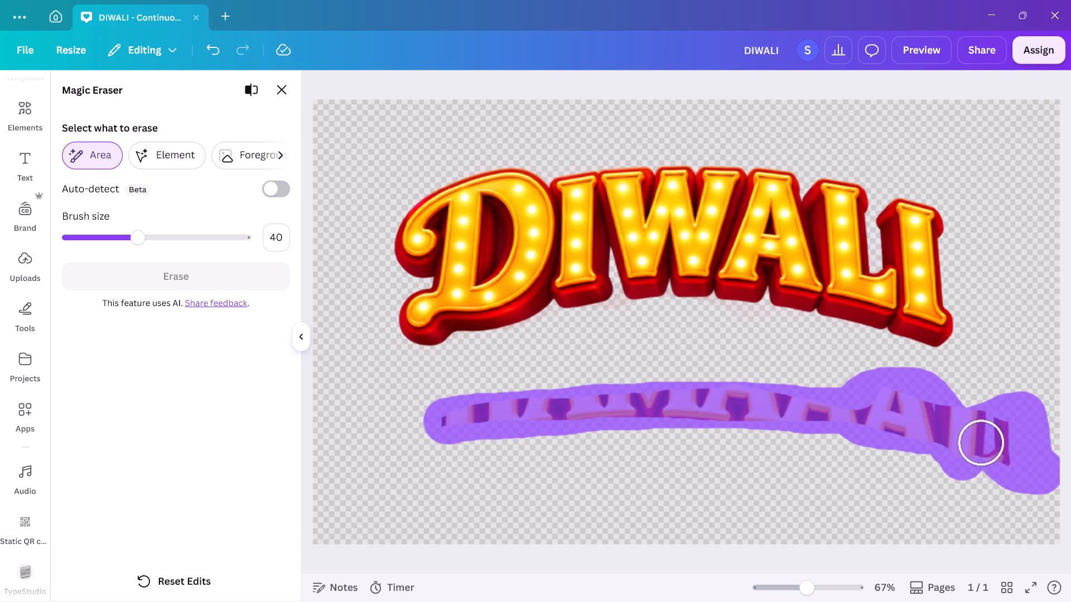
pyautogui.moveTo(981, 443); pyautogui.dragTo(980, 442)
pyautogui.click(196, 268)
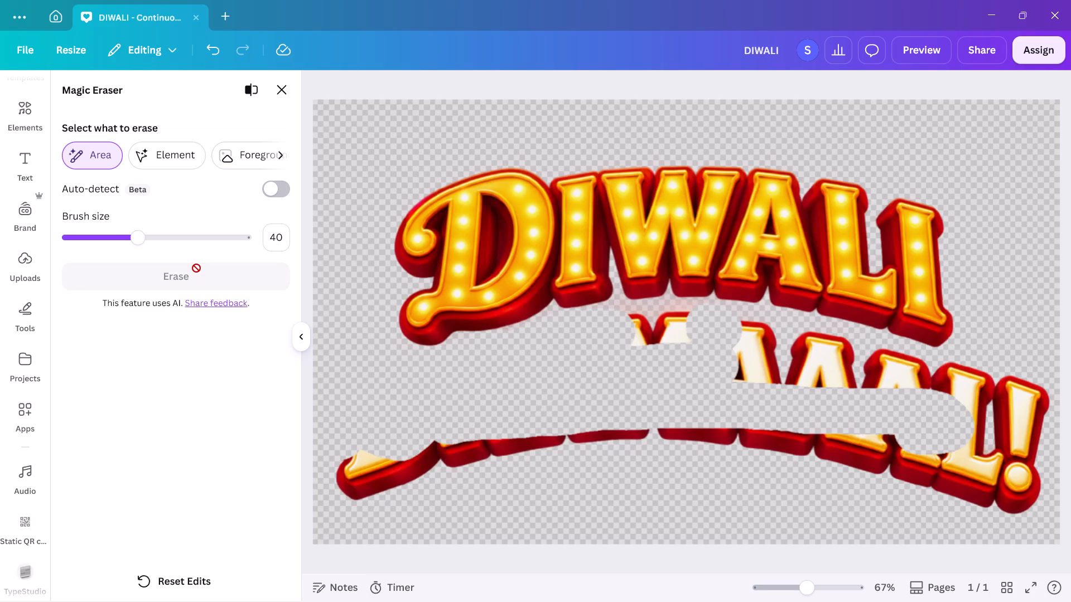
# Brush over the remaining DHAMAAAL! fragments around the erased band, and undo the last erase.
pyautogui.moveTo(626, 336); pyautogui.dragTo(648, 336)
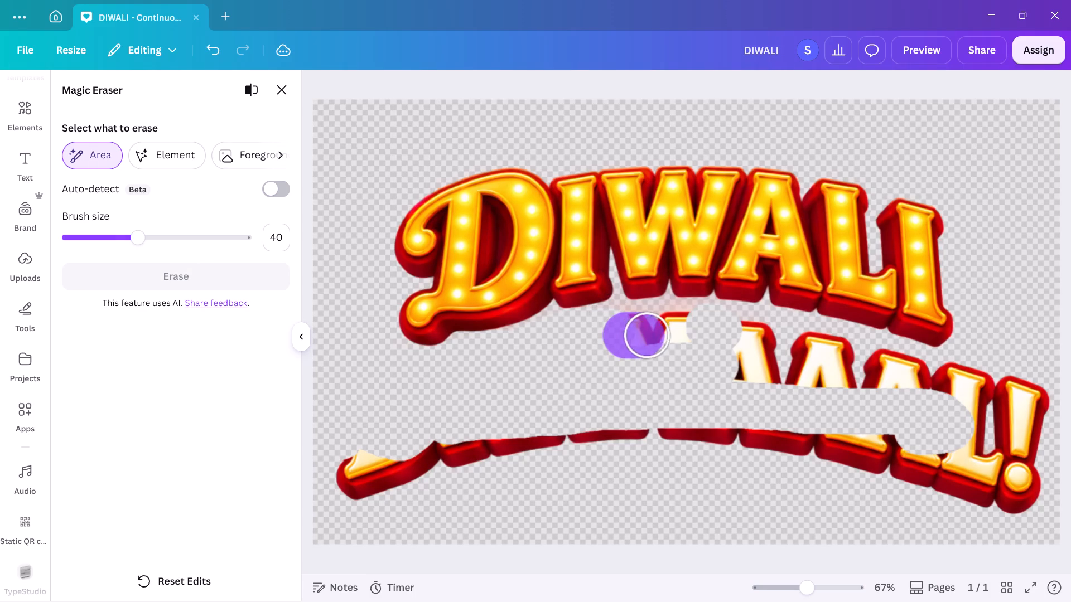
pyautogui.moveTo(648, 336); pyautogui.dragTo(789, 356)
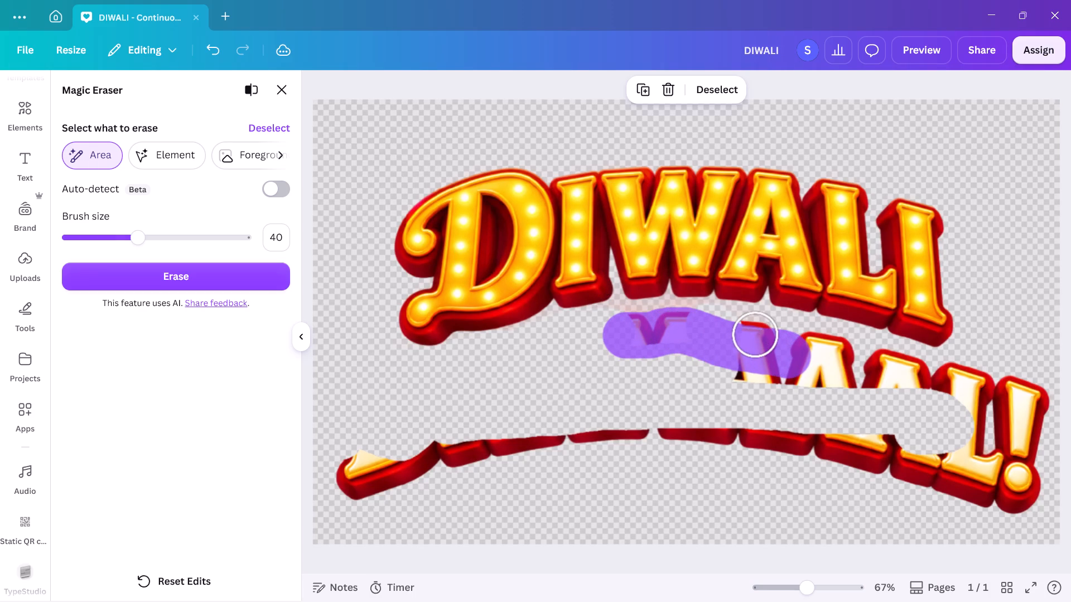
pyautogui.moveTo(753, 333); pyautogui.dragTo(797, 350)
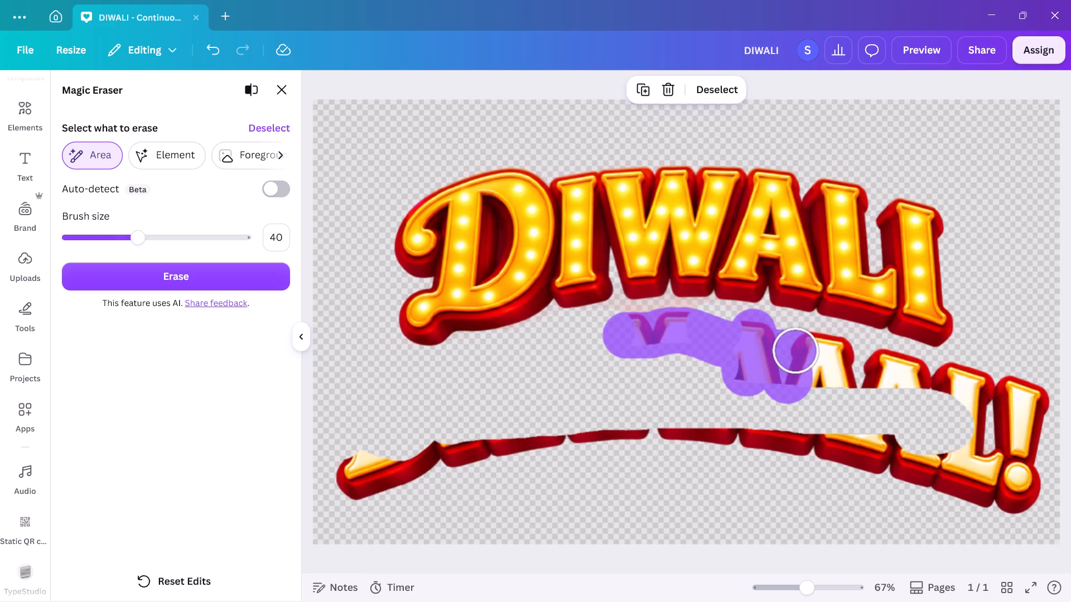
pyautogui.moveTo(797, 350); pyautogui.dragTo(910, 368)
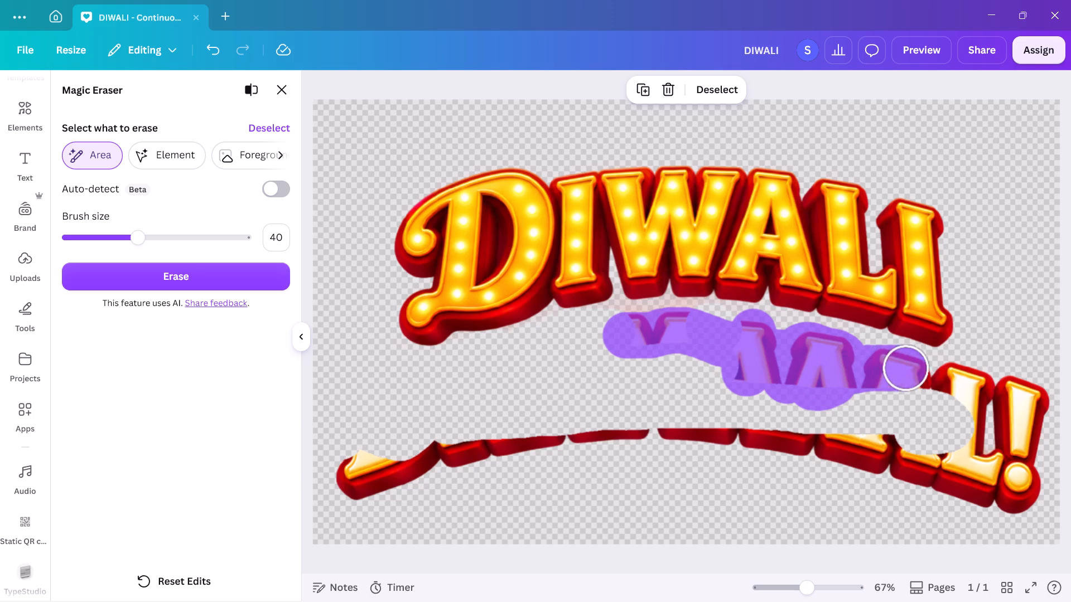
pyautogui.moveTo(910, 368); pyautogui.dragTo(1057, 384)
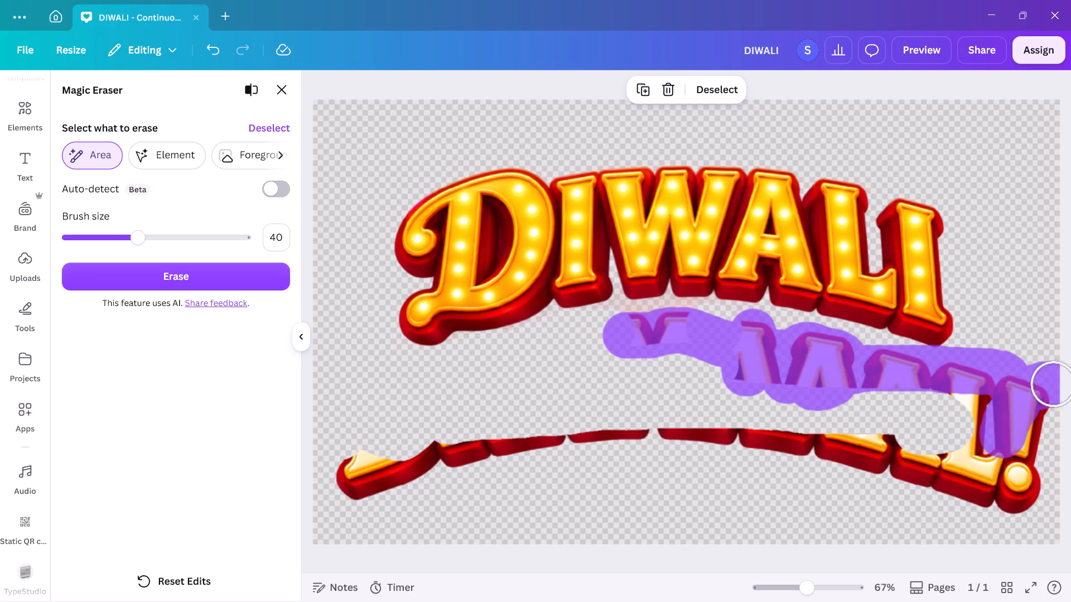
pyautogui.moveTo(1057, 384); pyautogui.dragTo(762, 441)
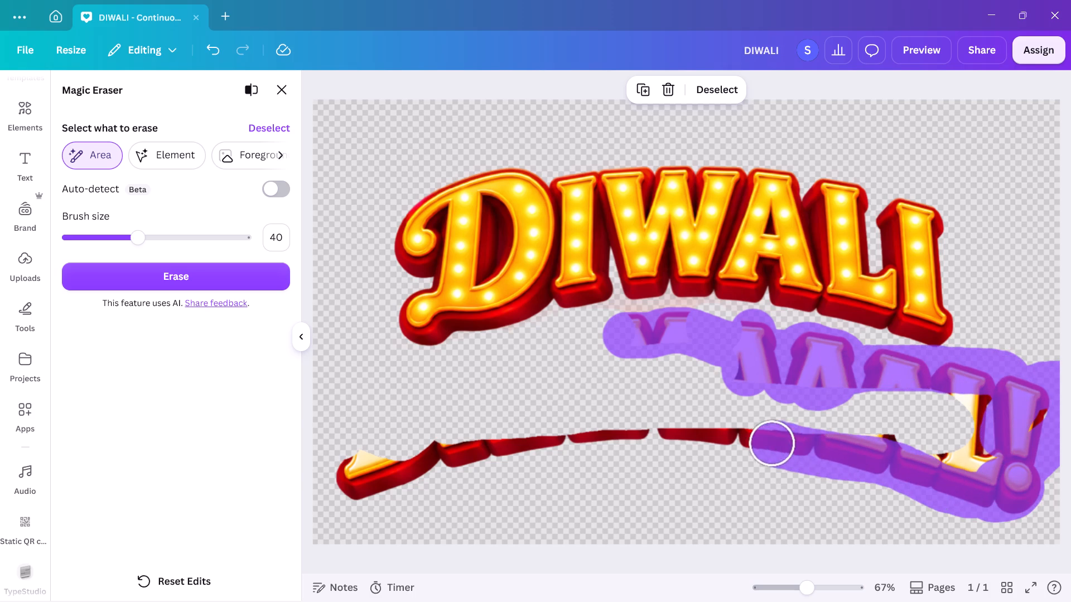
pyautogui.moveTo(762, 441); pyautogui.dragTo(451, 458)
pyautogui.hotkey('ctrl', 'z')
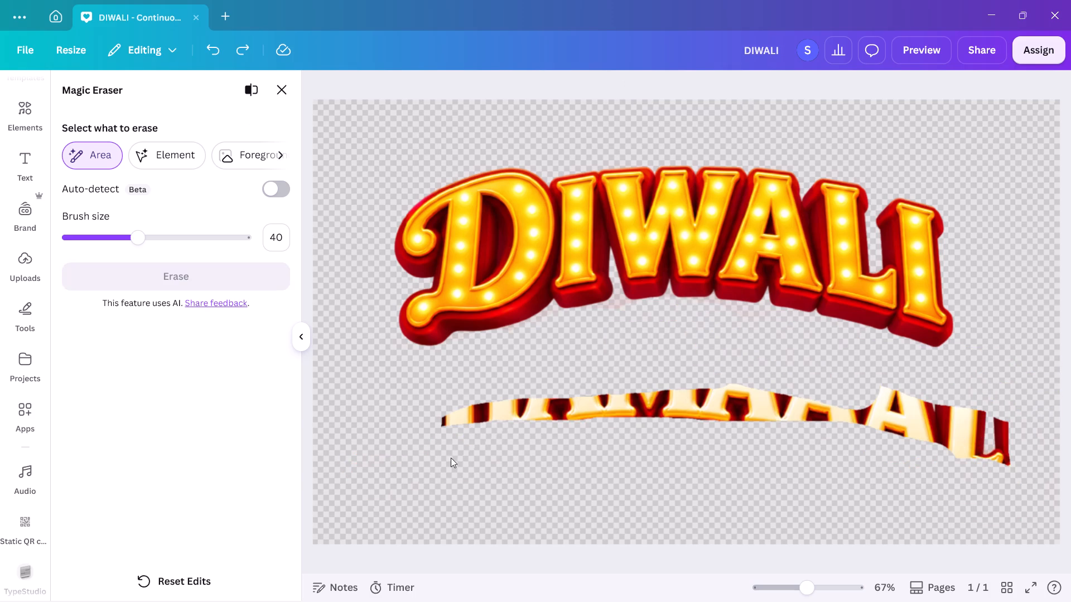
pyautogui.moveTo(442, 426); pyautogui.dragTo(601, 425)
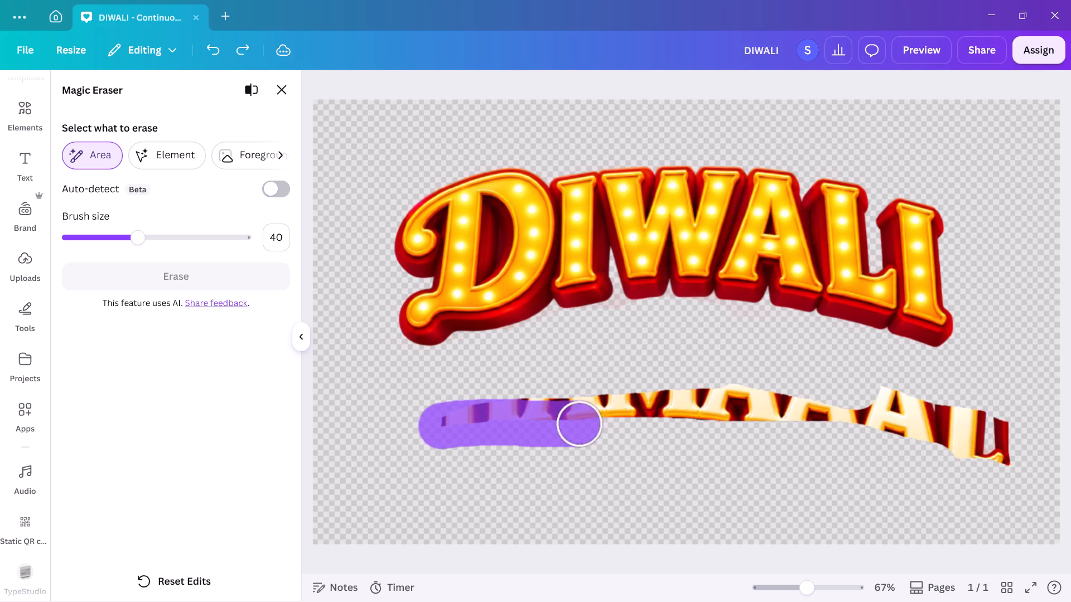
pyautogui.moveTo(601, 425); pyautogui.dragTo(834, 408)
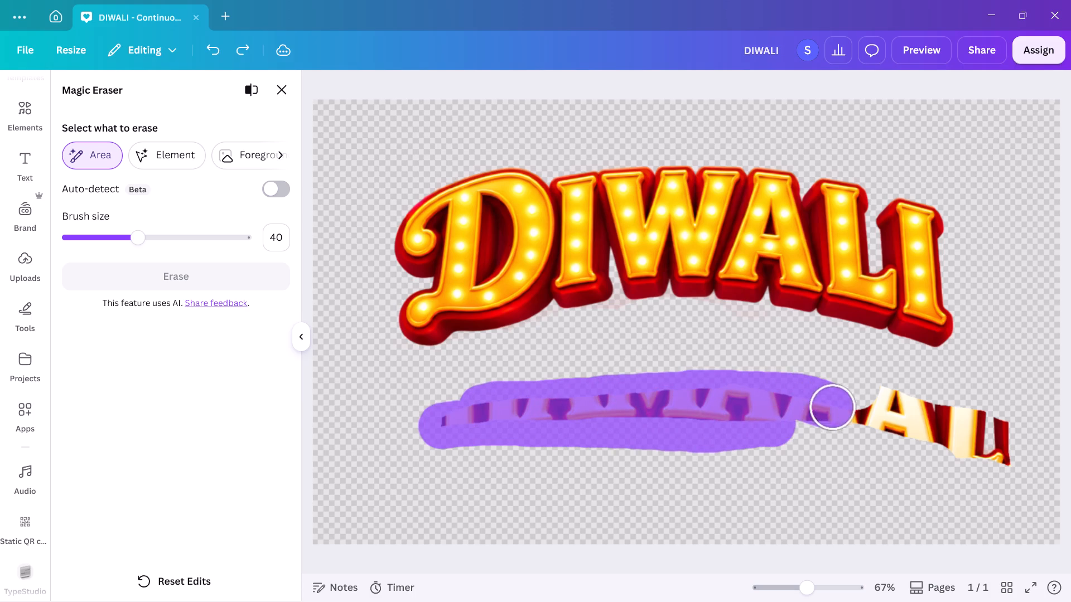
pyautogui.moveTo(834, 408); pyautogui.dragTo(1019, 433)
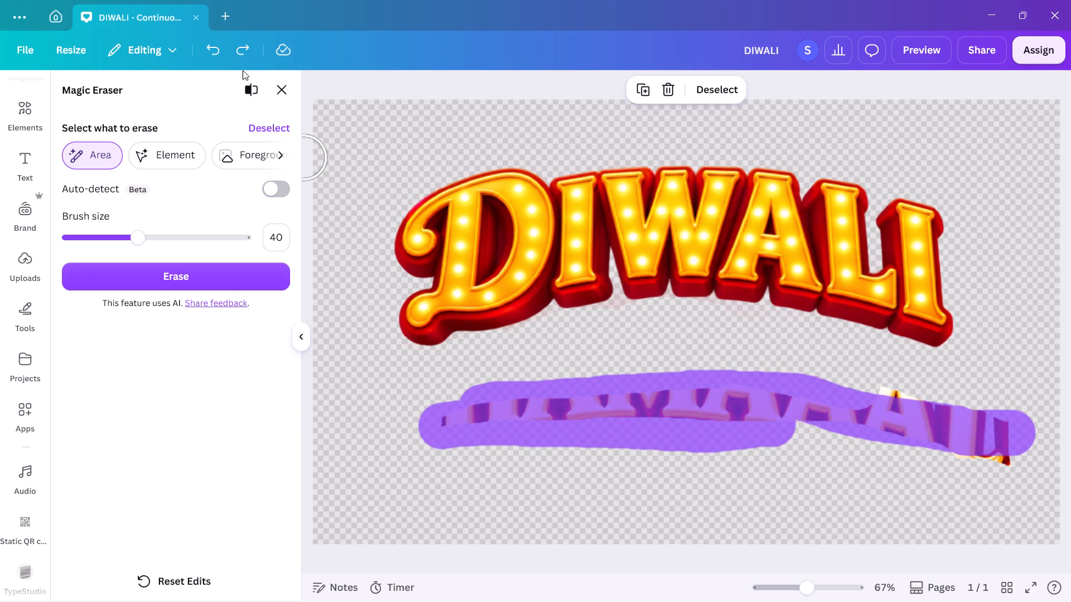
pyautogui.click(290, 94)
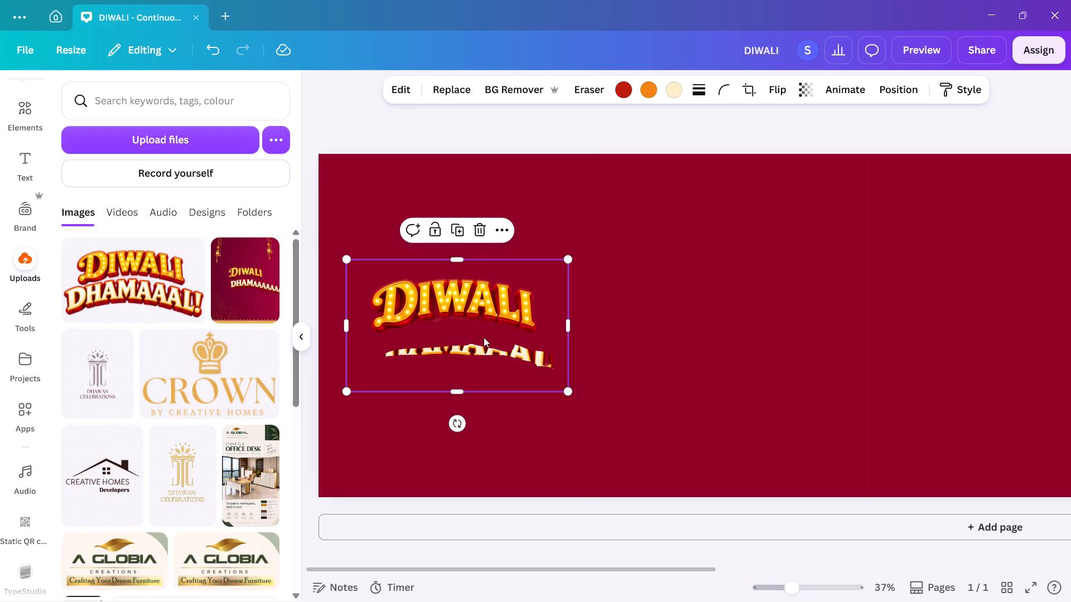
# Crop the lettering image's lower and upper edges so that only the word DIWALI remains, cutting off the DHAMAAAL! fragments.
pyautogui.moveTo(455, 393); pyautogui.dragTo(455, 336)
pyautogui.hscroll(2, 455, 336)
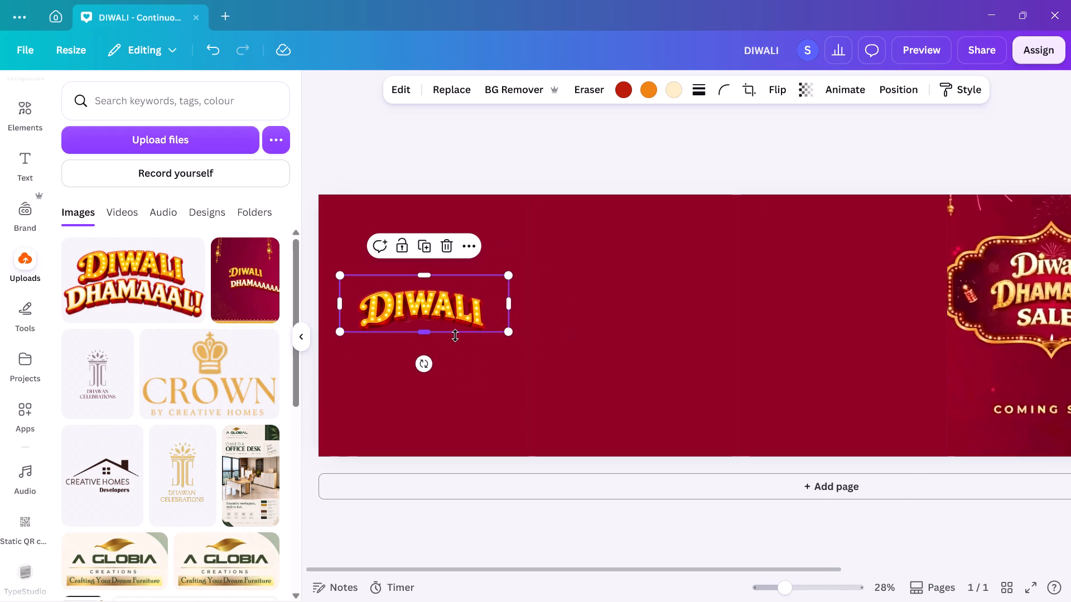
pyautogui.hscroll(3, 455, 336)
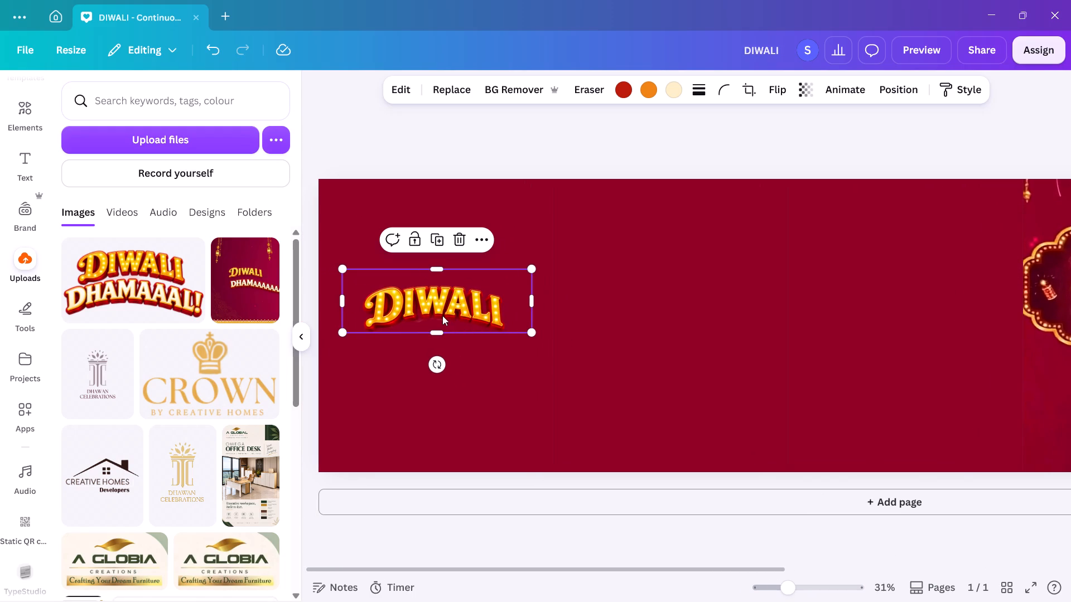
pyautogui.moveTo(430, 271); pyautogui.dragTo(433, 281)
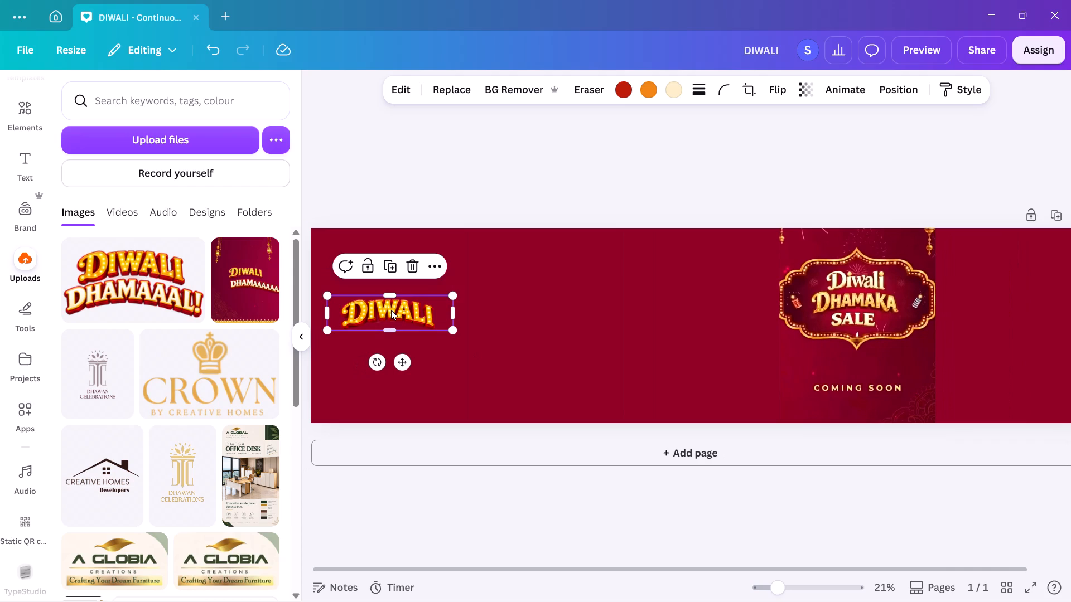
# Switch to the Brave browser, open YouTube in place of the Instagram post, and start a video search.
pyautogui.hotkey('alt', 'Tab')
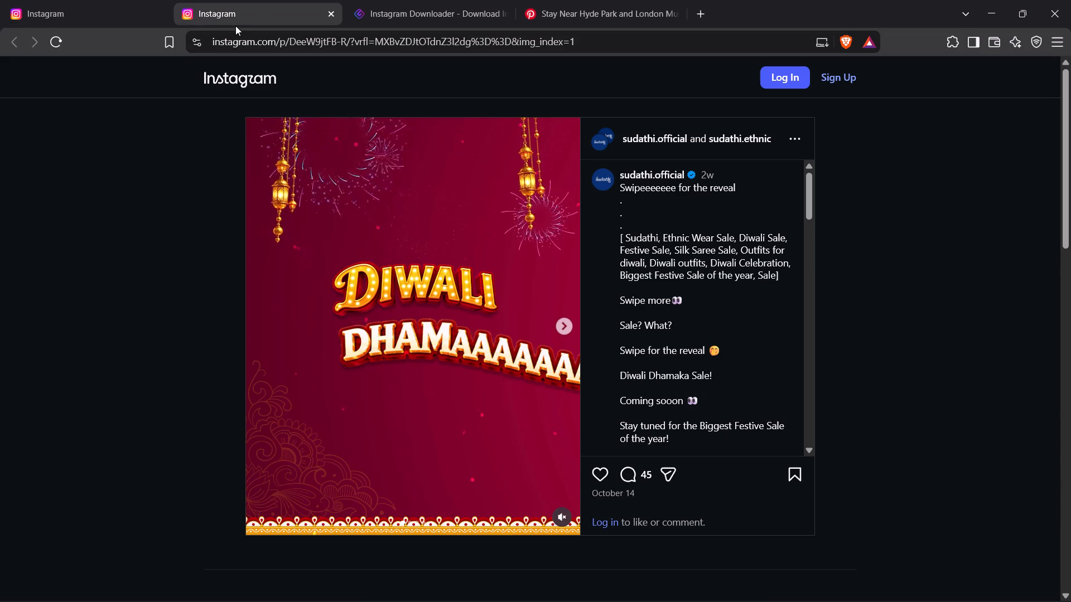
pyautogui.click(263, 45)
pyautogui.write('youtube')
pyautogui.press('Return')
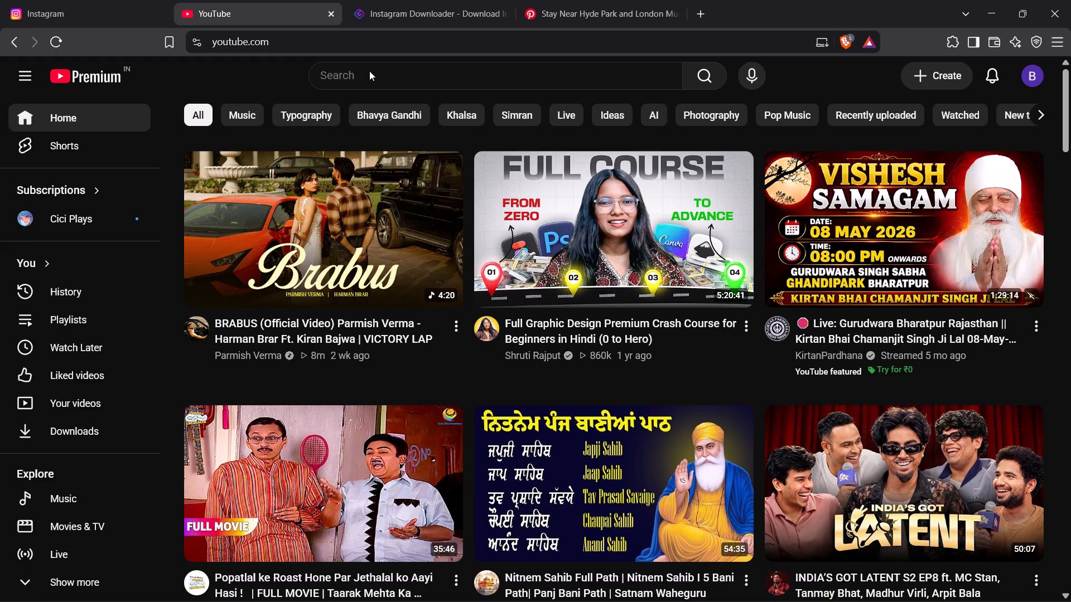
pyautogui.click(369, 71)
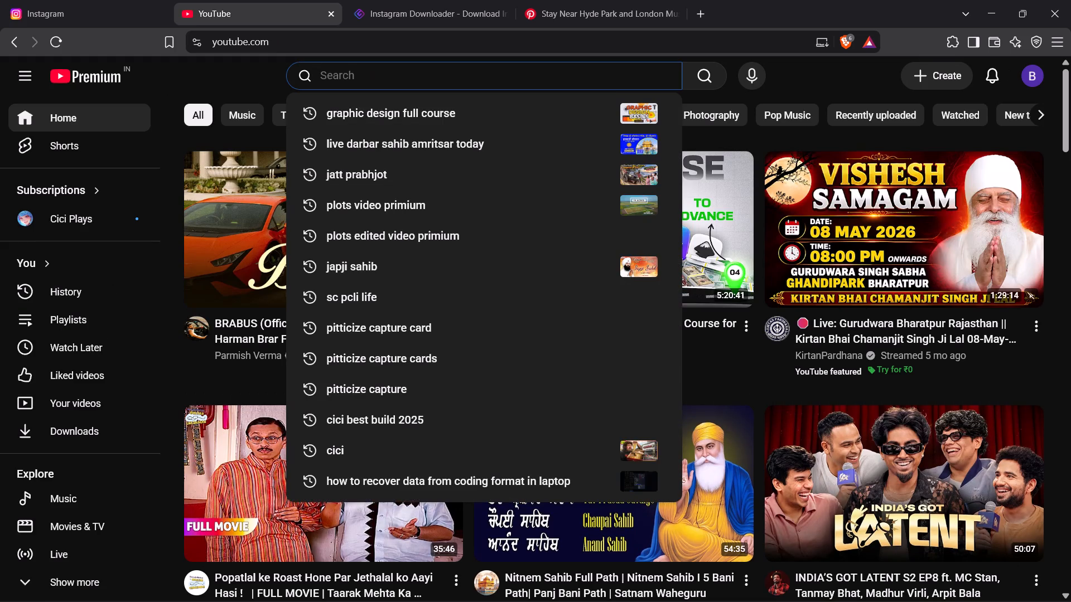
# Switch to YouTube in the browser and search for "How to make continuous flowing text in canva for carousel".
pyautogui.write('How to make Diwali Dha')
pyautogui.press('BackSpace')
pyautogui.press('BackSpace')
pyautogui.press('BackSpace')
pyautogui.press('BackSpace')
pyautogui.press('BackSpace')
pyautogui.press('BackSpace')
pyautogui.press('BackSpace')
pyautogui.press('BackSpace')
pyautogui.press('BackSpace')
pyautogui.press('BackSpace')
pyautogui.write('contin')
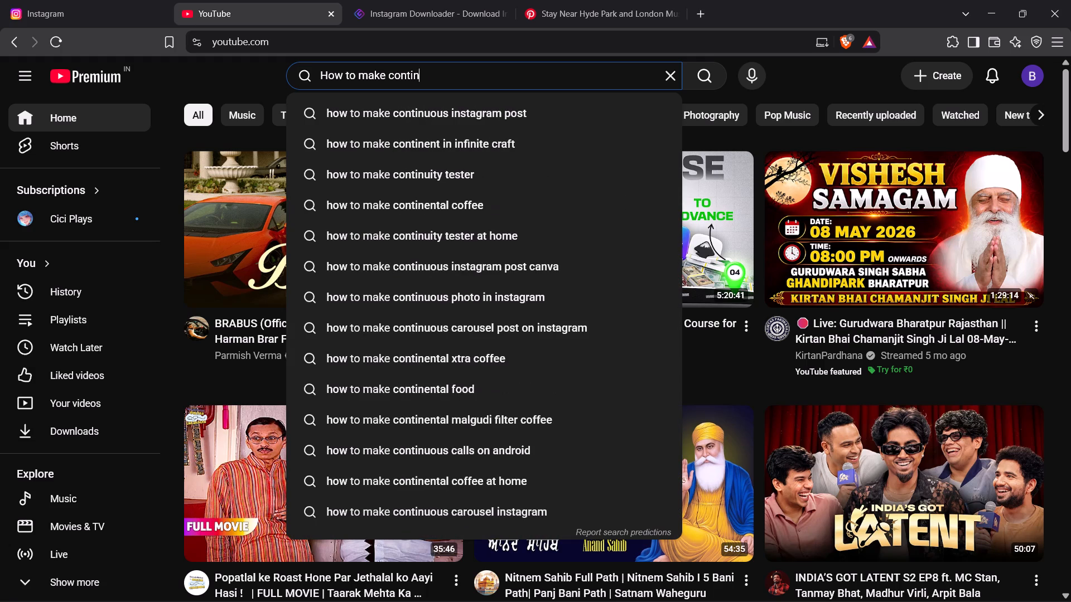
pyautogui.write('uous flowing text in canva for carousel')
pyautogui.press('Return')
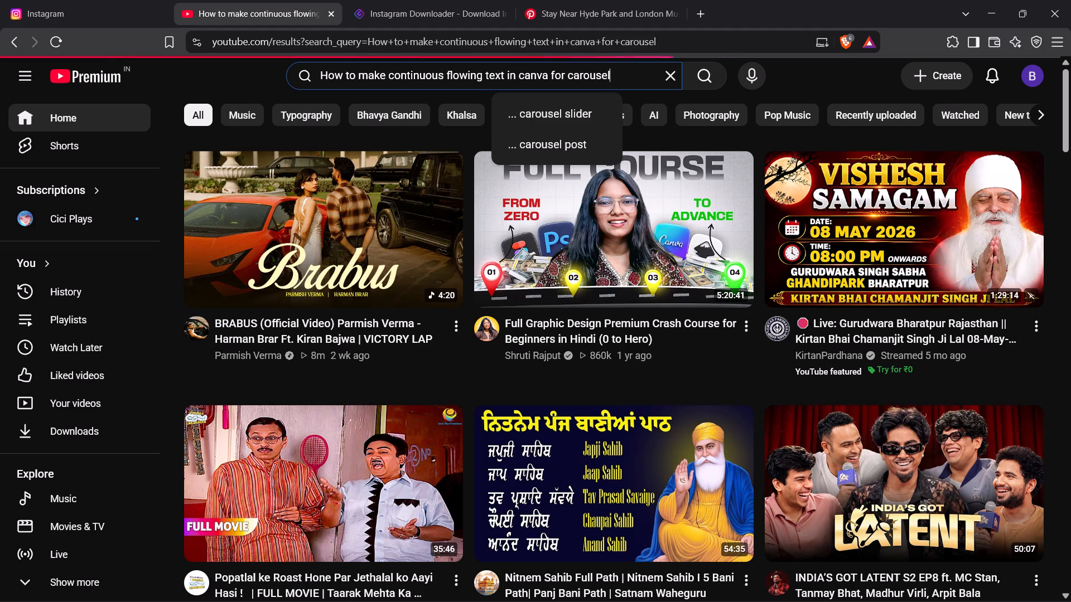
# Watch parts of the "Long text animation in Canva Tutorial" short from the search results, and return to the results.
pyautogui.hscroll(1, 414, 317)
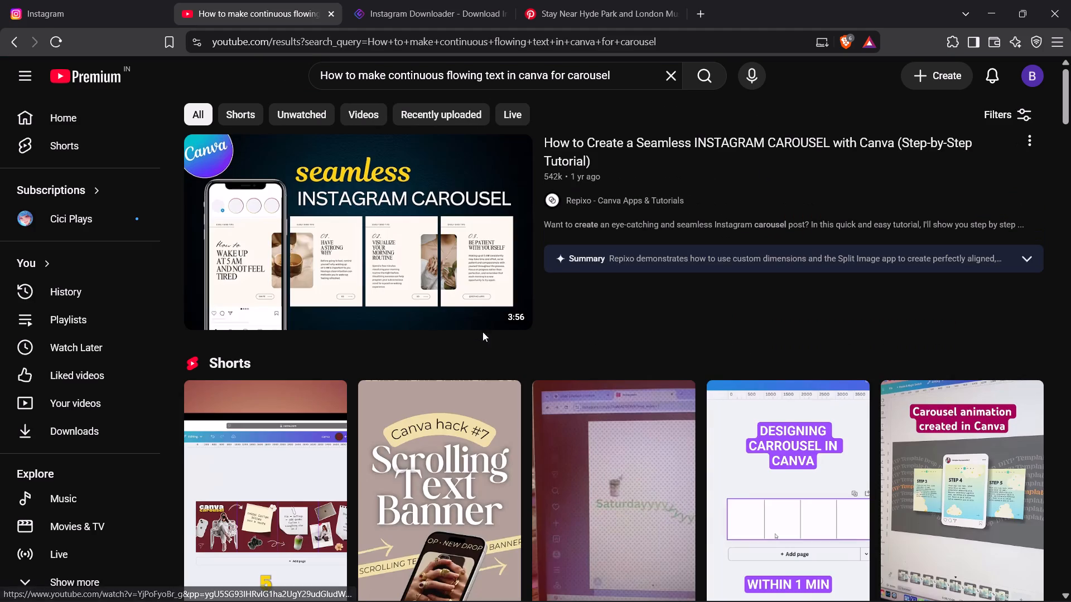
pyautogui.hscroll(1, 483, 332)
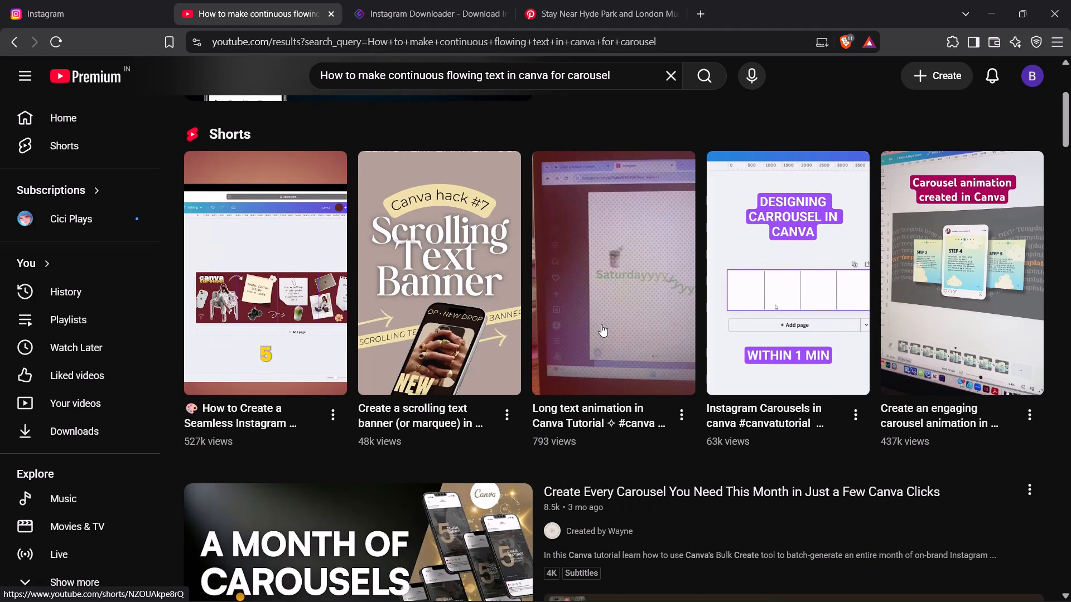
pyautogui.click(601, 324)
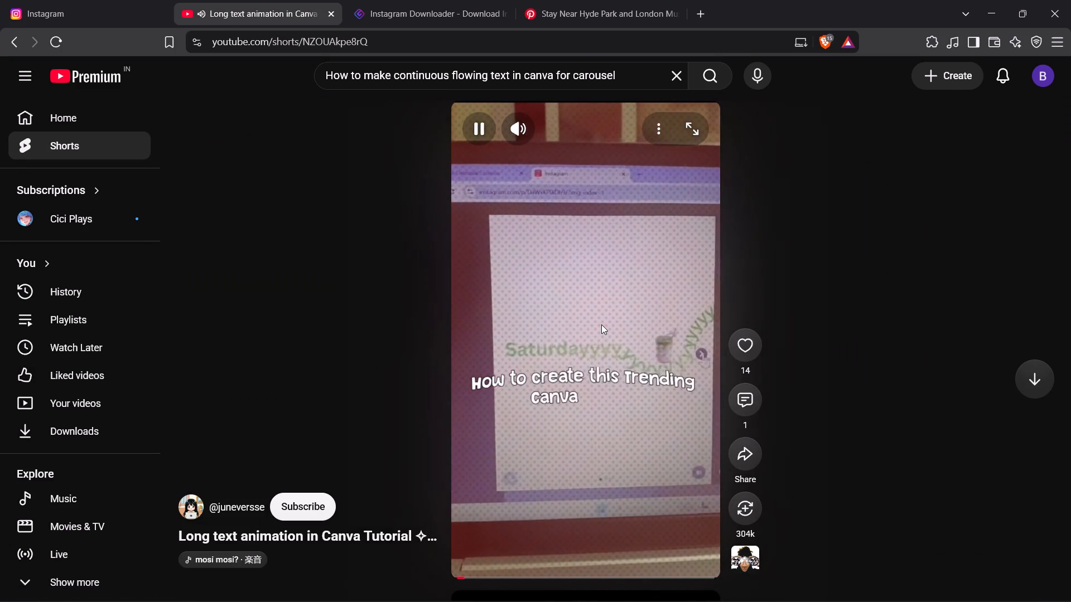
pyautogui.hscroll(3, 601, 324)
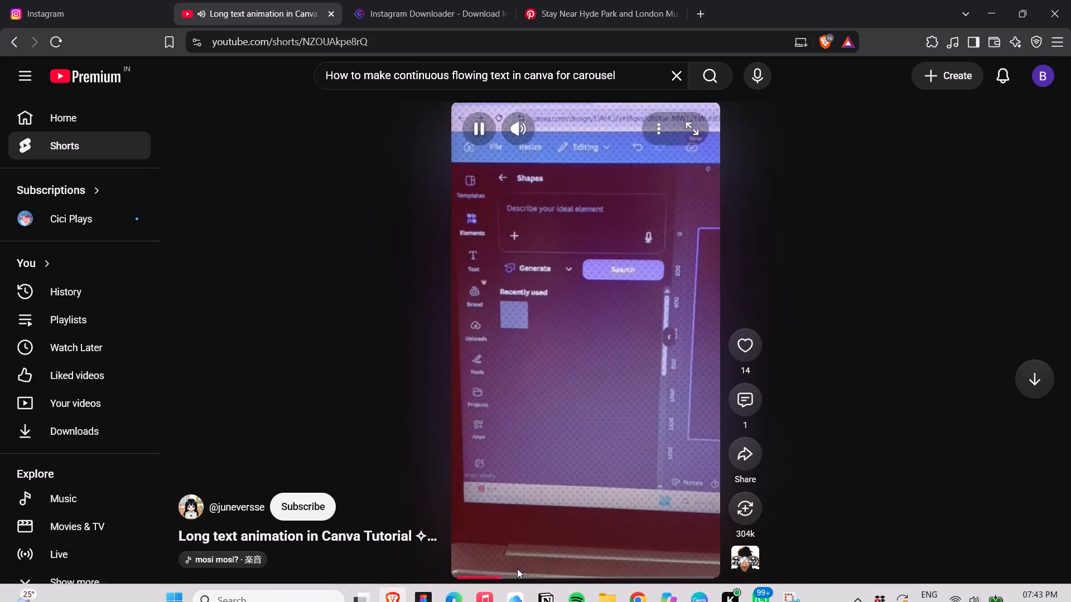
pyautogui.click(540, 579)
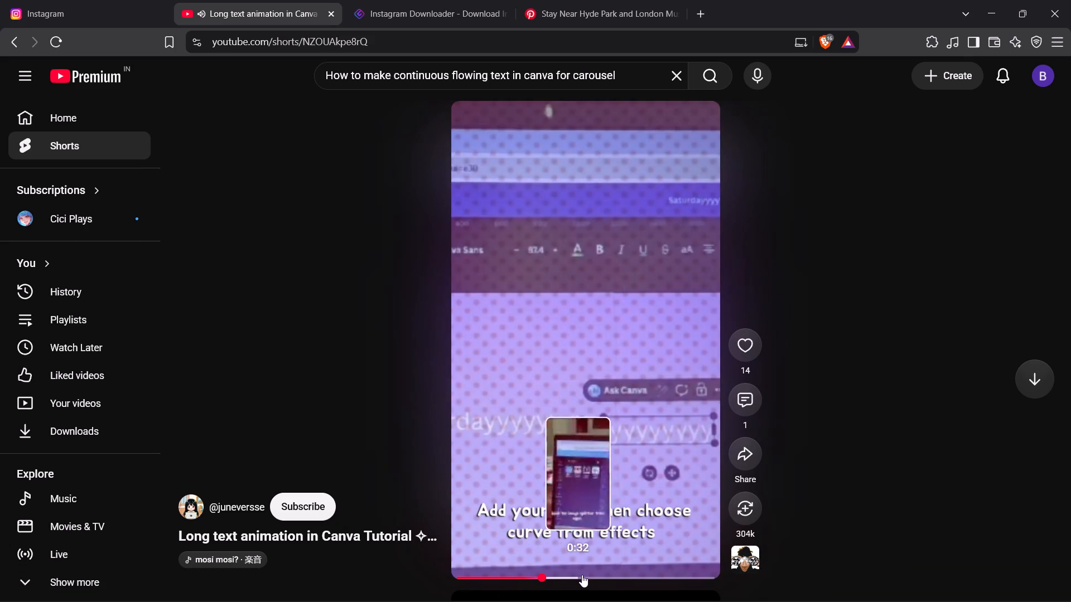
pyautogui.click(514, 576)
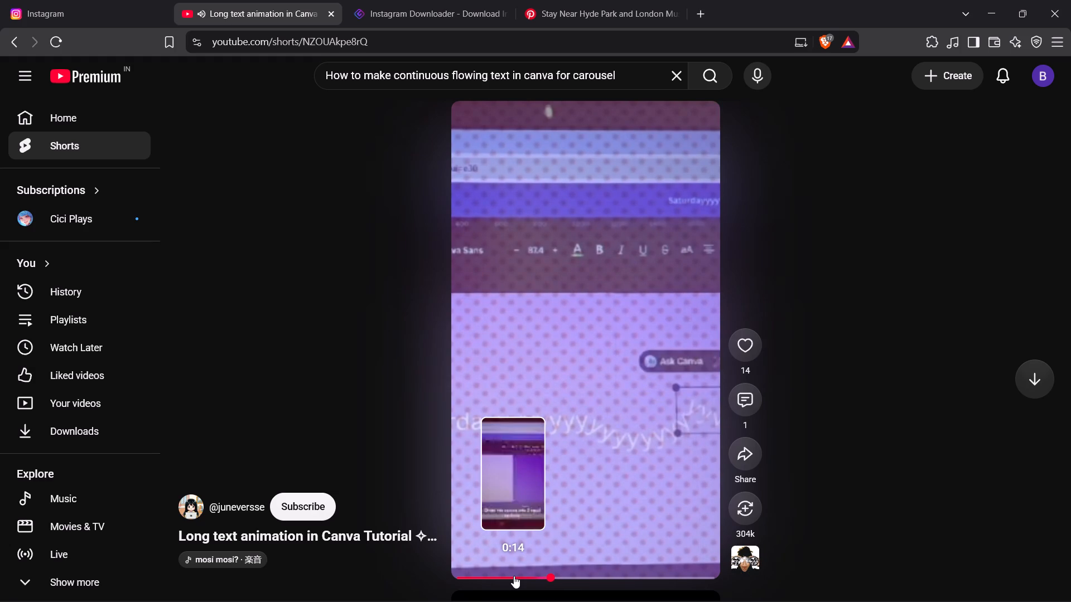
pyautogui.hscroll(6, 514, 576)
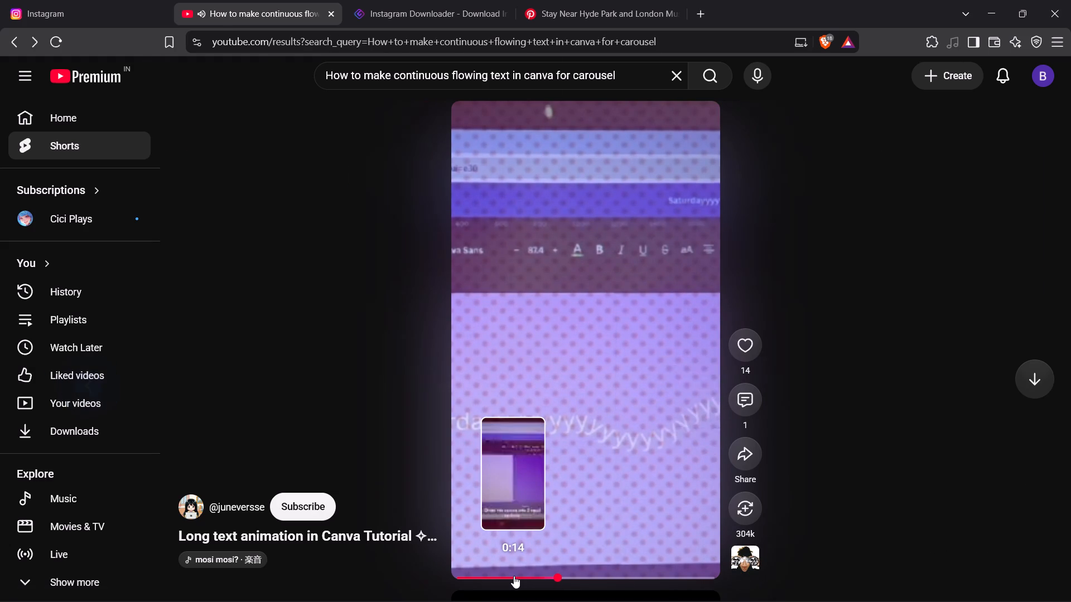
# Look through the search results for other tutorials on continuous carousel text in Canva.
pyautogui.scroll(2, 514, 576)
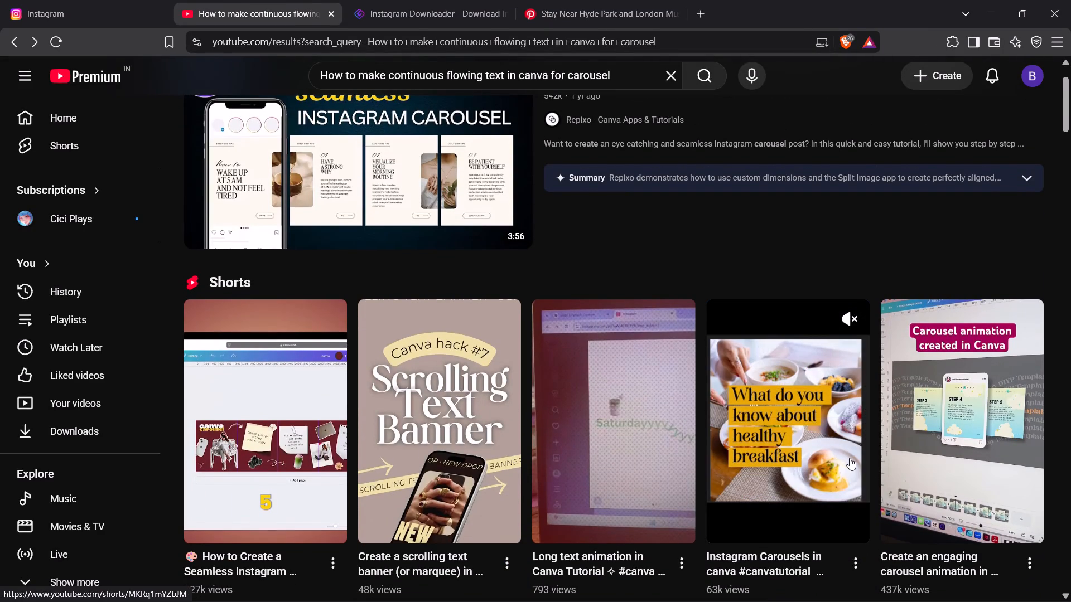
pyautogui.scroll(-2, 828, 253)
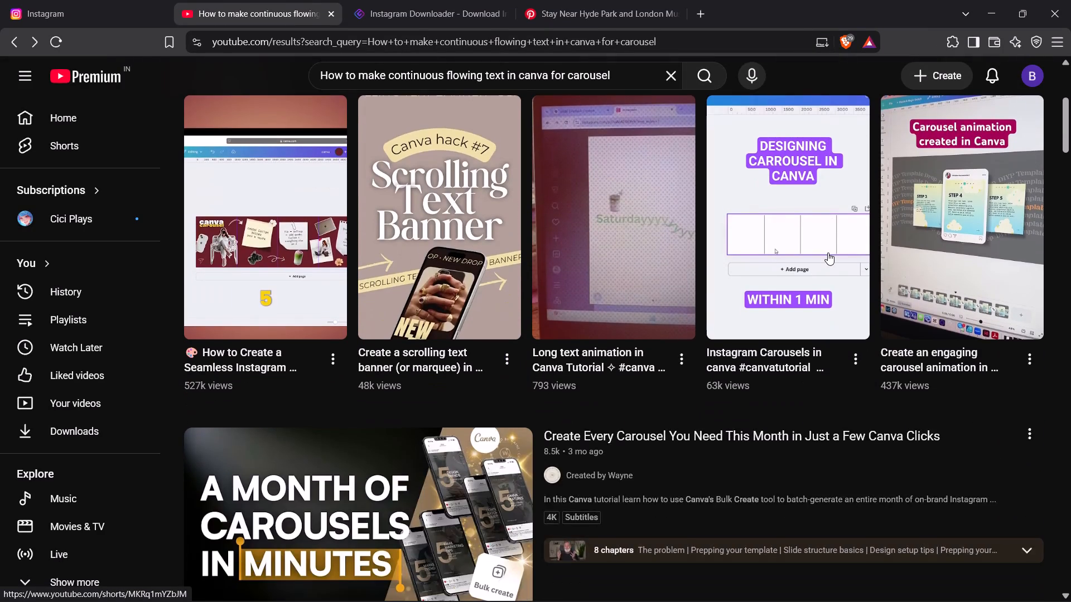
pyautogui.scroll(-3, 828, 253)
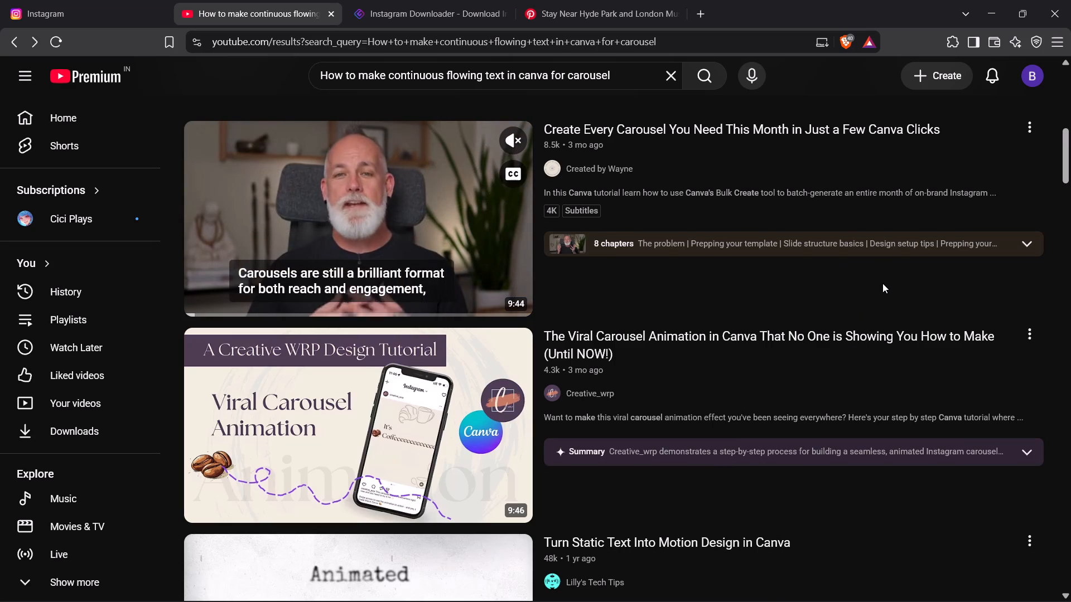
pyautogui.scroll(-2, 812, 314)
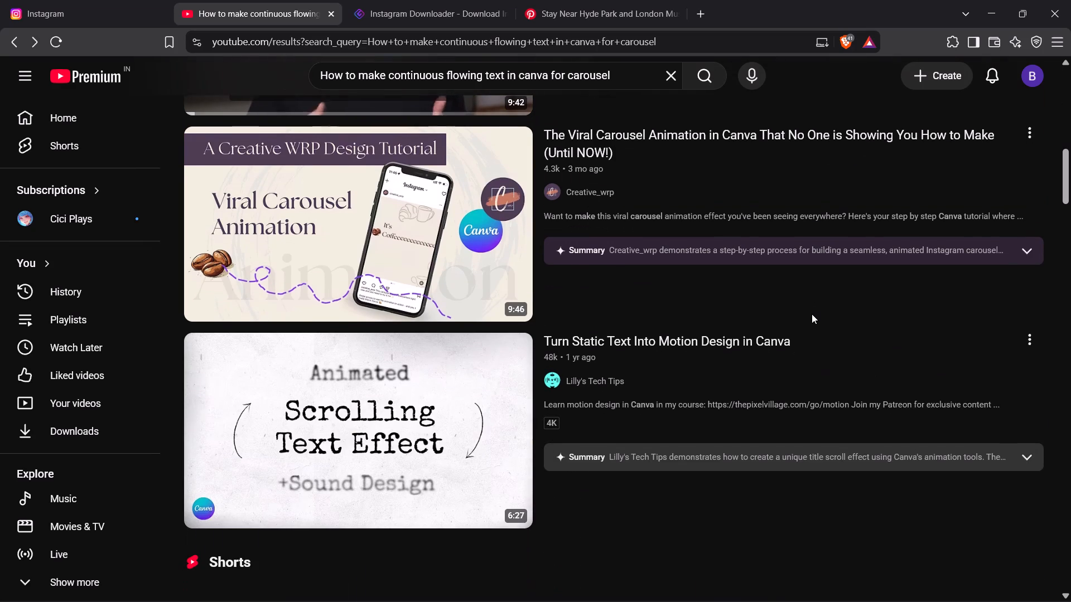
pyautogui.scroll(-1, 812, 314)
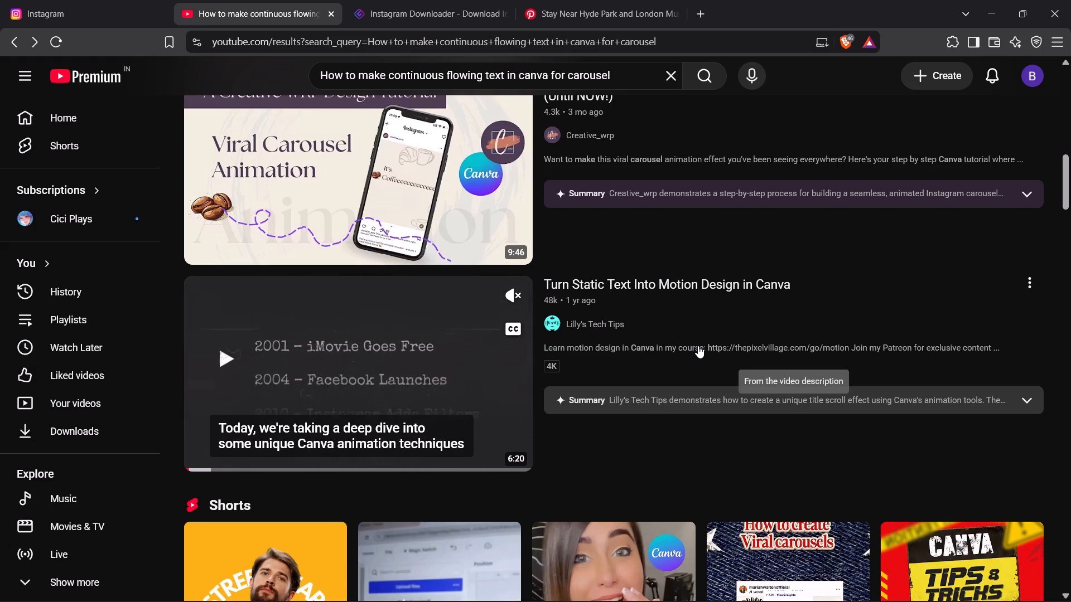
pyautogui.scroll(-1, 699, 325)
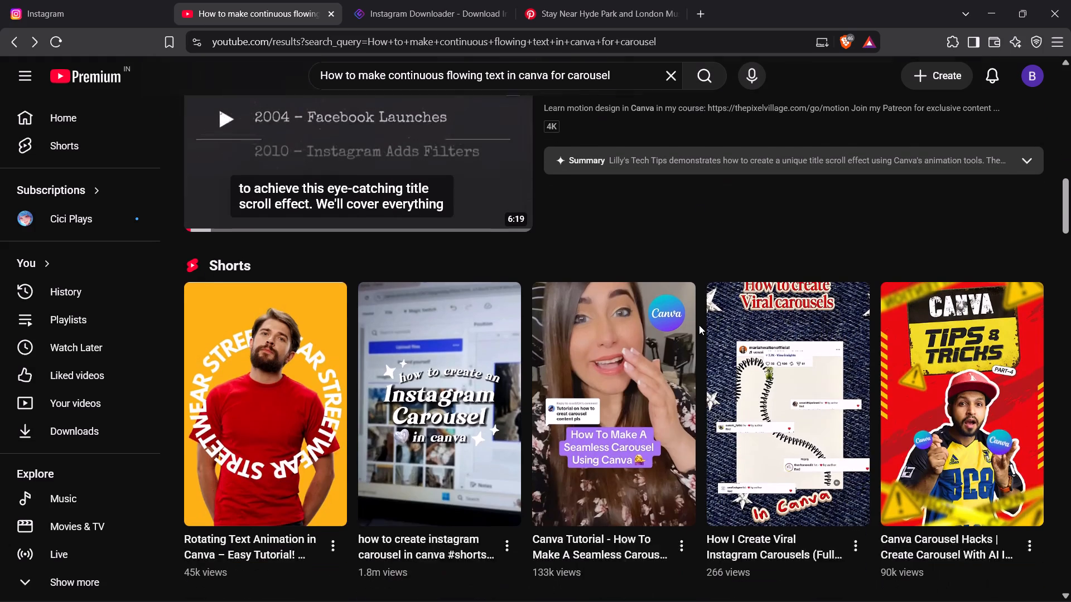
pyautogui.scroll(-1, 699, 325)
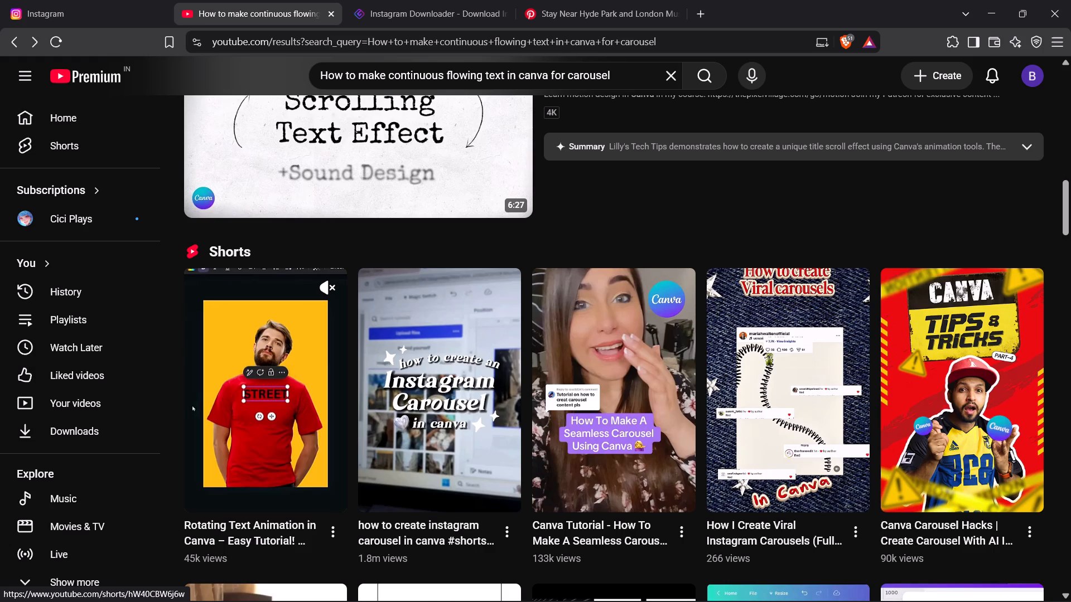
# Watch the start of the "How I Create Viral Instagram Carousels" short from the search results.
pyautogui.click(789, 405)
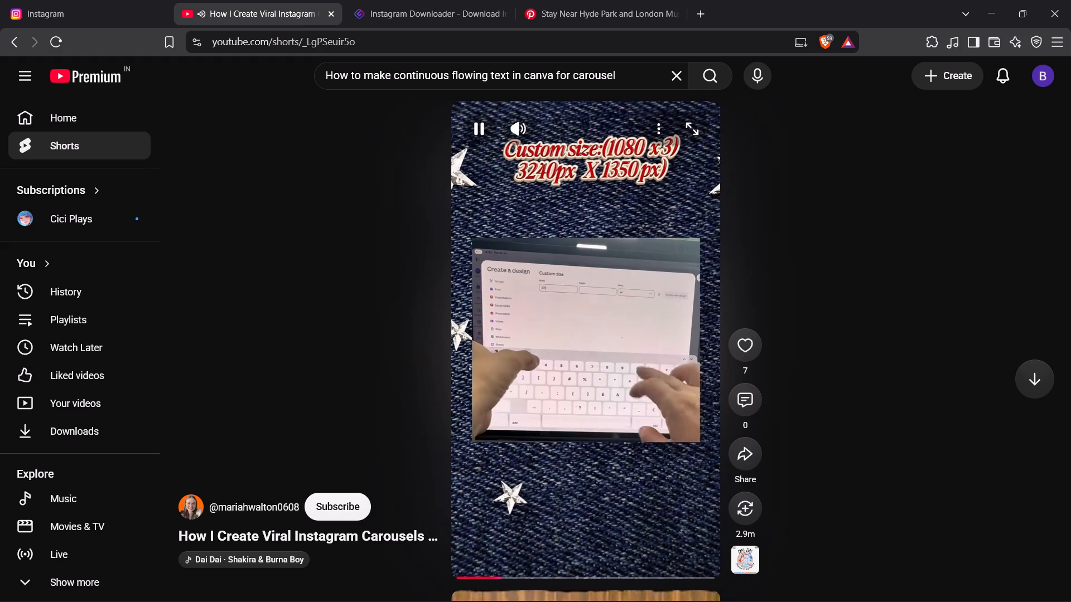
# Switch to Canva and nudge the DIWALI lettering slightly closer to the first slide's left edge.
pyautogui.hotkey('alt', 'Tab')
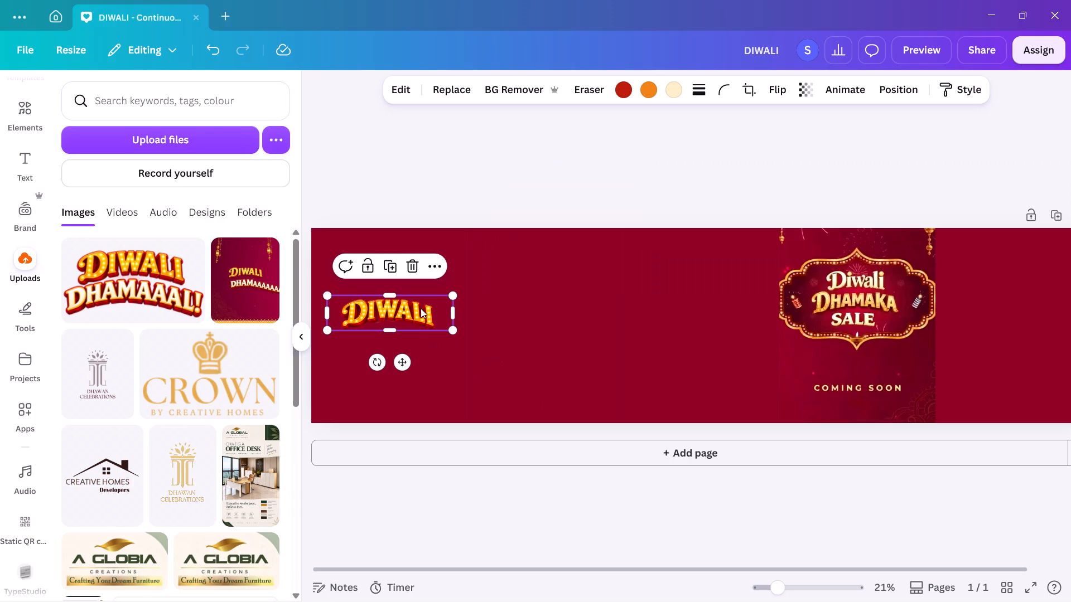
pyautogui.moveTo(406, 310); pyautogui.dragTo(402, 310)
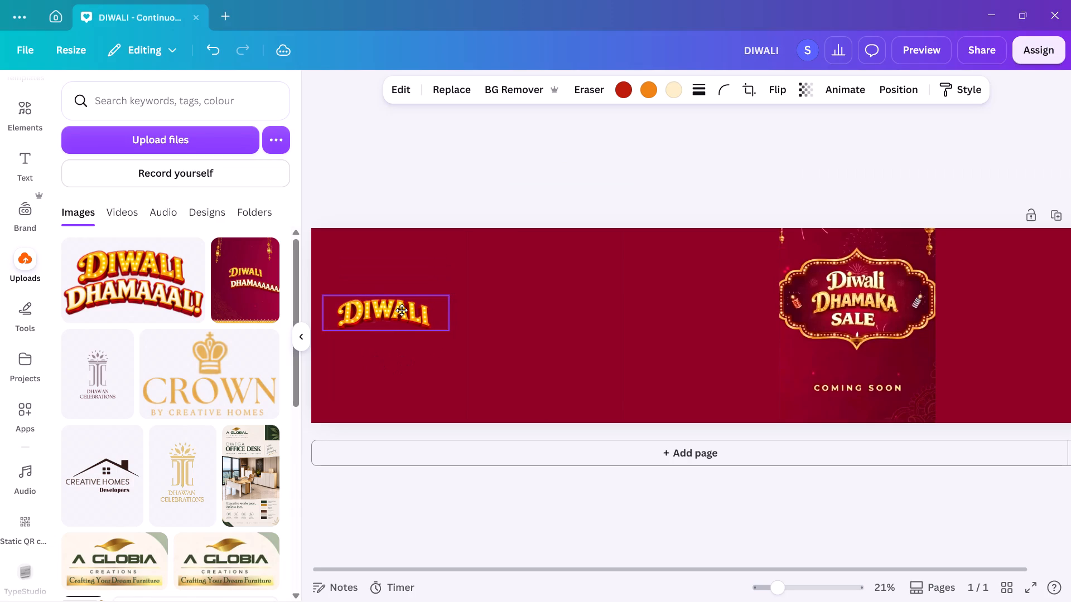
pyautogui.moveTo(402, 310); pyautogui.dragTo(400, 310)
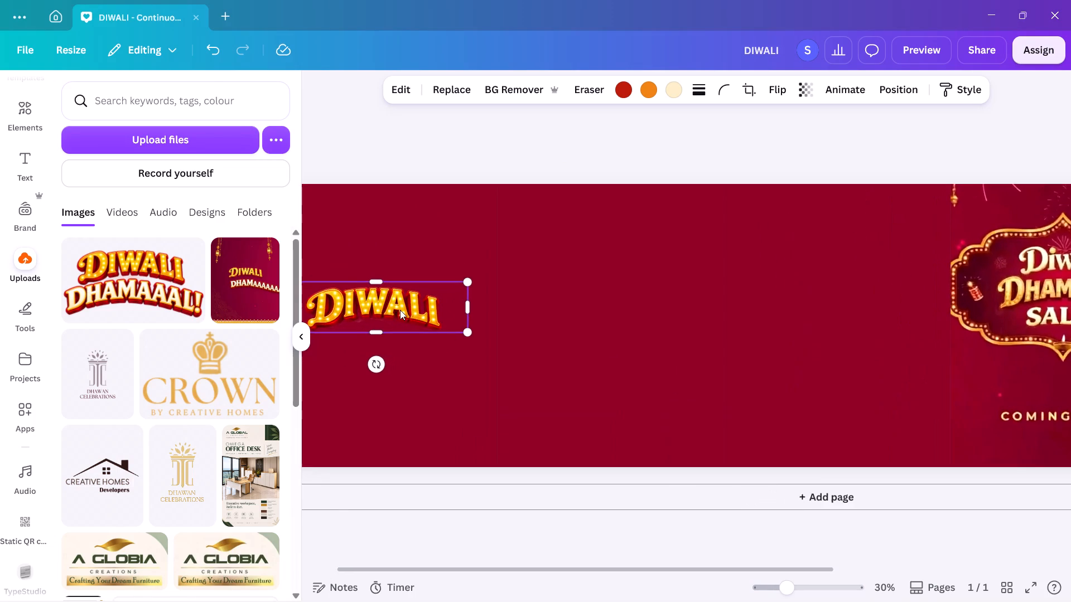
# Duplicate the Diwali Dhamaka Sale video and move the copy onto the first slide, over the DIWALI lettering.
pyautogui.hscroll(2, 400, 310)
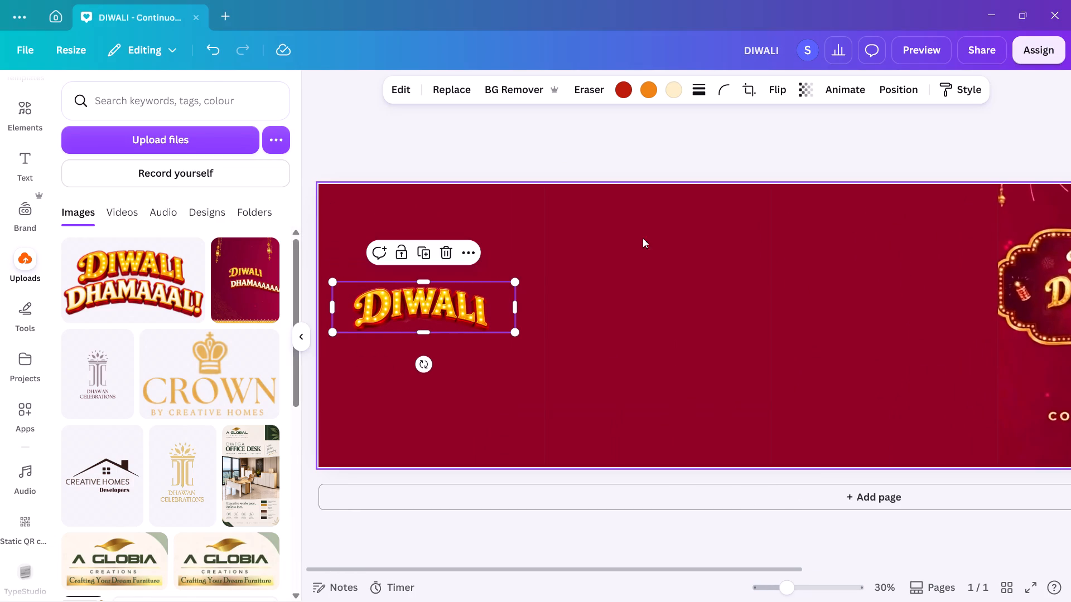
pyautogui.click(1024, 261)
pyautogui.hotkey('ctrl', 'c')
pyautogui.hotkey('ctrl', 'v')
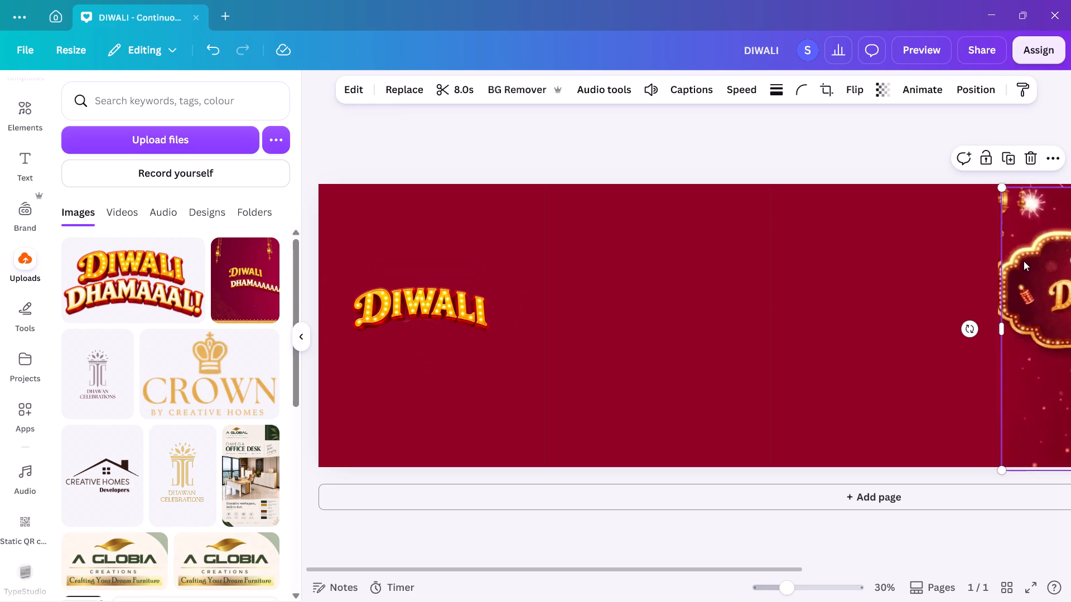
pyautogui.moveTo(1024, 261); pyautogui.dragTo(340, 292)
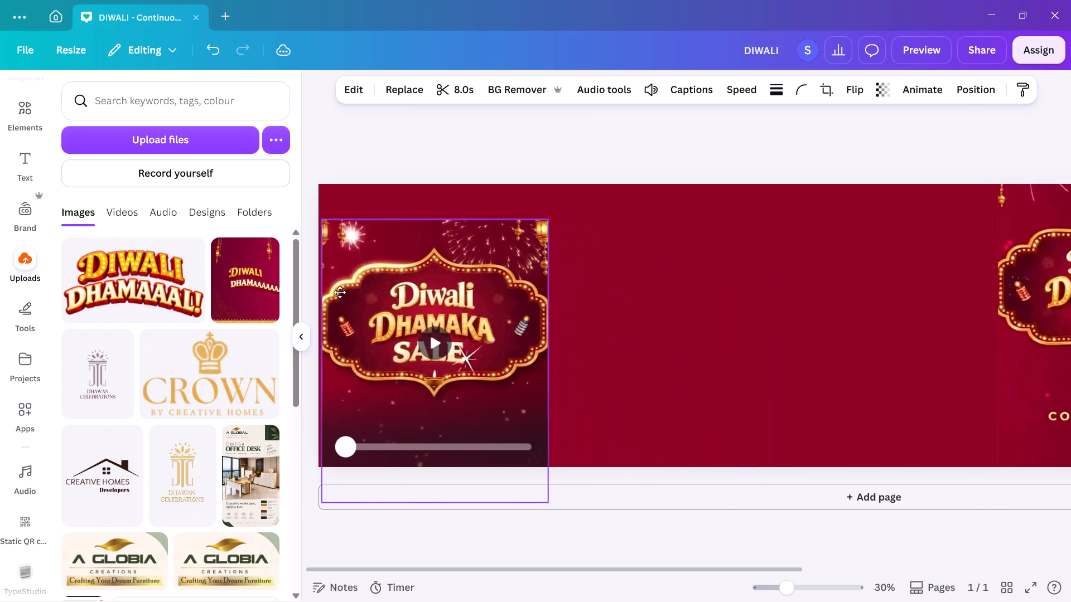
# Back in Canva, align the Diwali Dhamaka Sale video copy with the first slide, show rulers and place a vertical guide at its outer edge.
pyautogui.moveTo(340, 292); pyautogui.dragTo(344, 258)
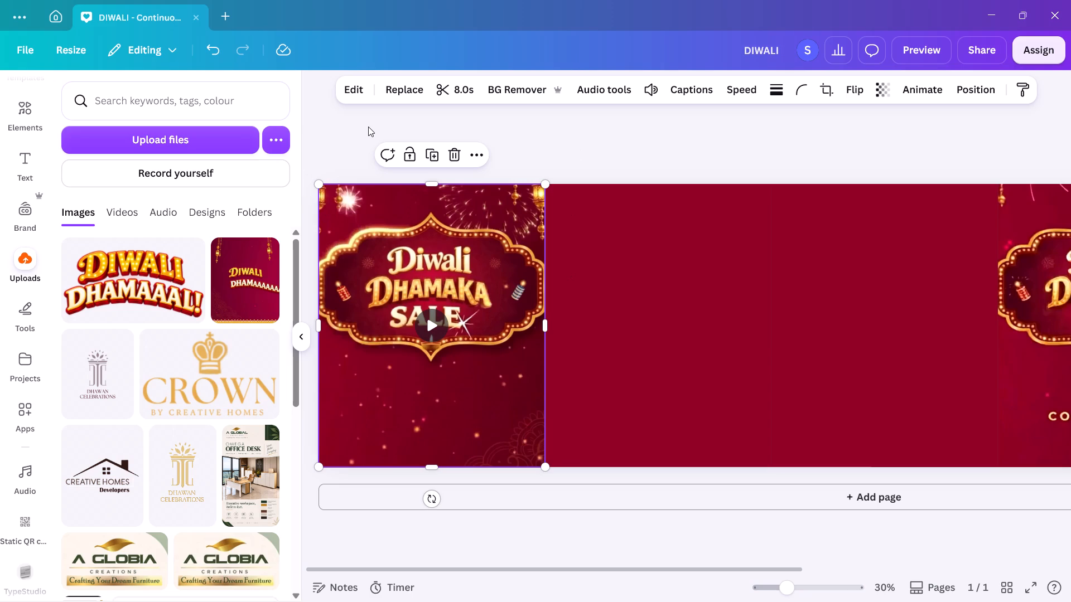
pyautogui.hotkey('shift', 'r')
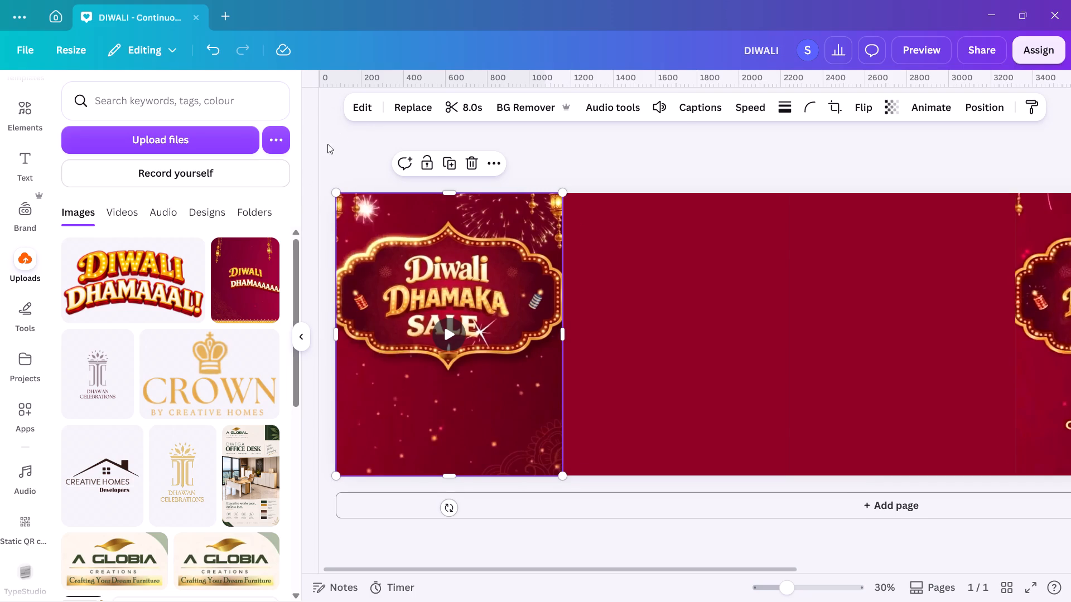
pyautogui.moveTo(316, 144); pyautogui.dragTo(562, 89)
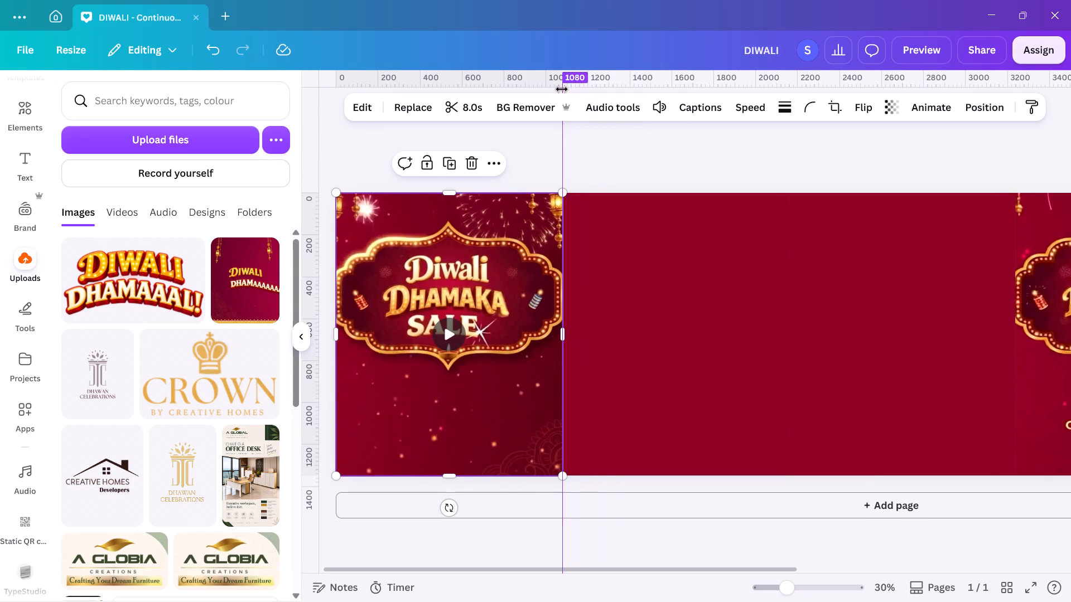
# Delete the Diwali Dhamaka Sale video copy covering the first slide, keeping the guide and the DIWALI lettering.
pyautogui.click(547, 243)
pyautogui.press('Delete')
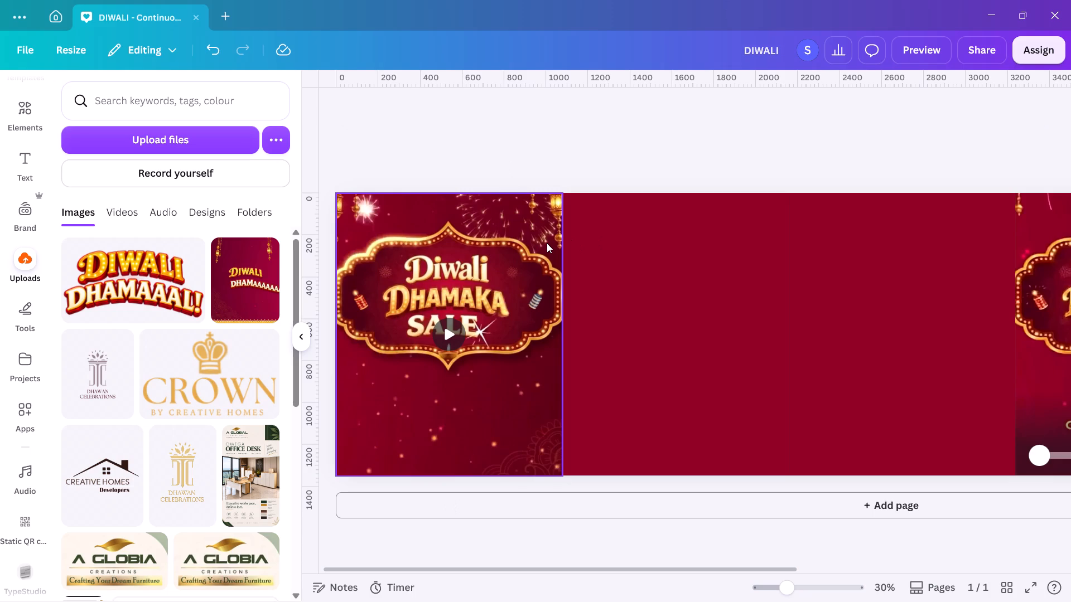
pyautogui.click(522, 296)
pyautogui.press('Delete')
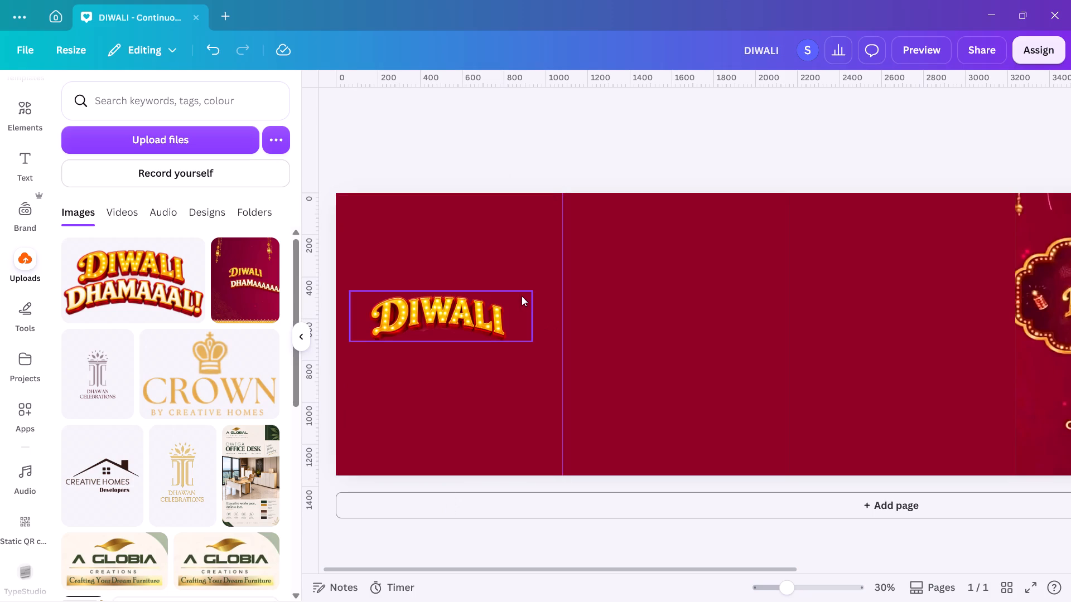
# Move the DIWALI lettering slightly higher on the first slide.
pyautogui.moveTo(480, 317); pyautogui.dragTo(481, 303)
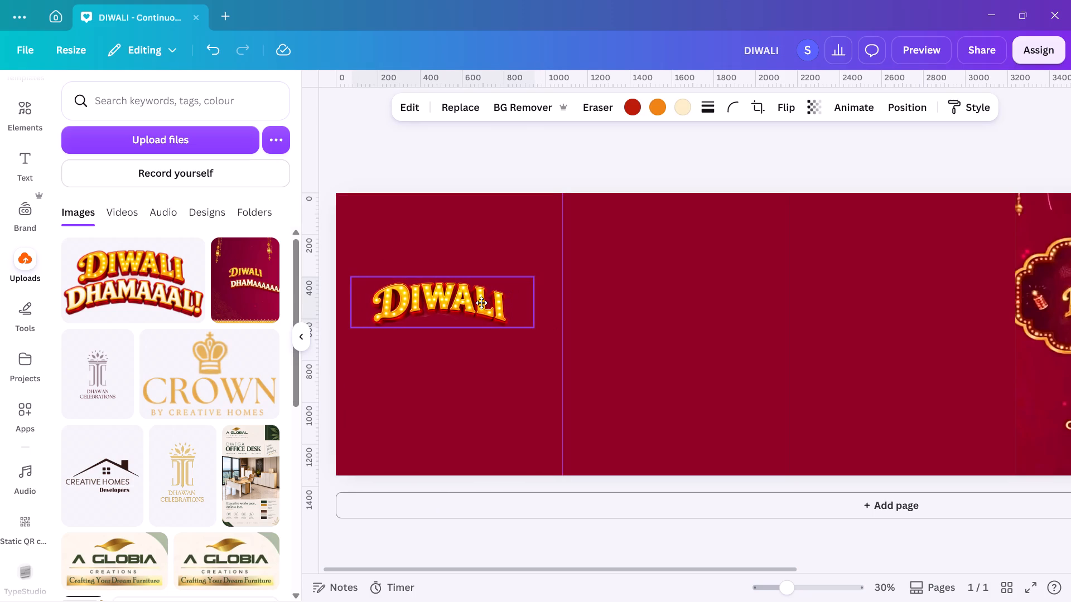
pyautogui.moveTo(481, 303); pyautogui.dragTo(482, 297)
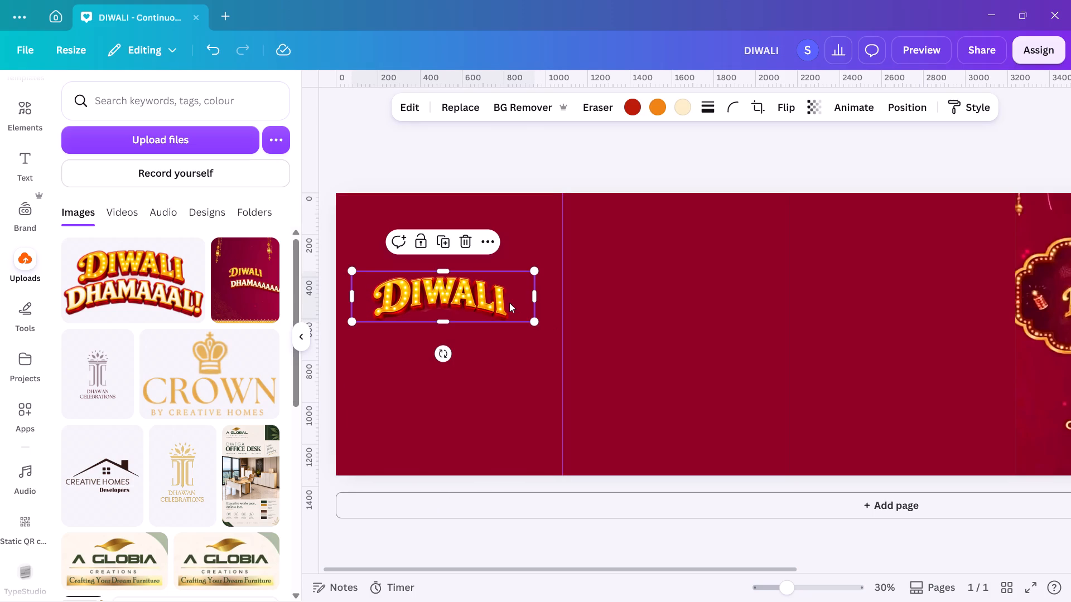
# Remove the background from the DIWALI lettering image.
pyautogui.hscroll(4, 509, 303)
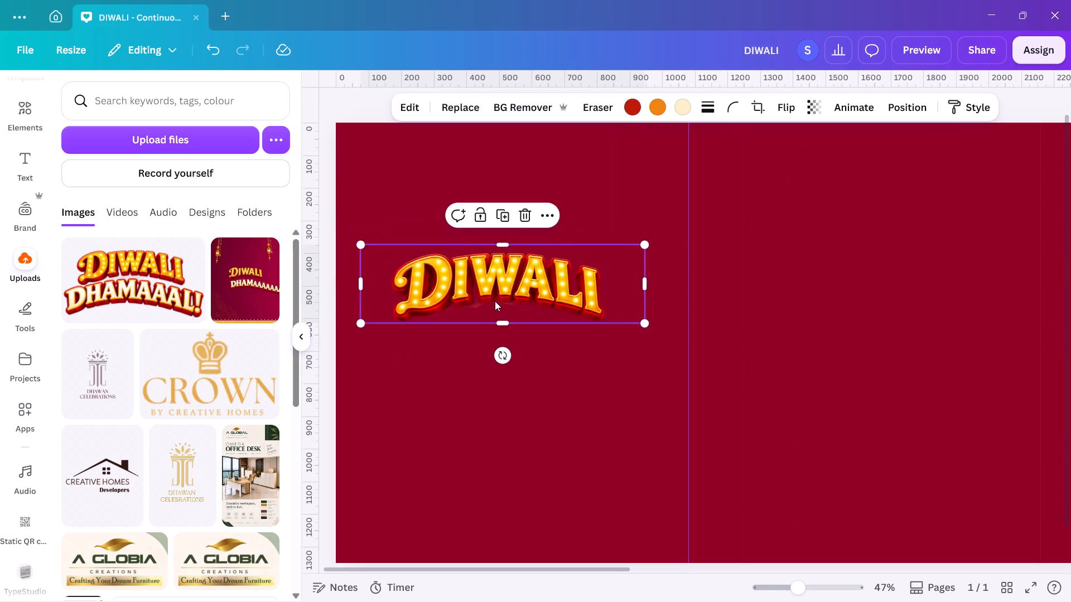
pyautogui.hscroll(1, 495, 301)
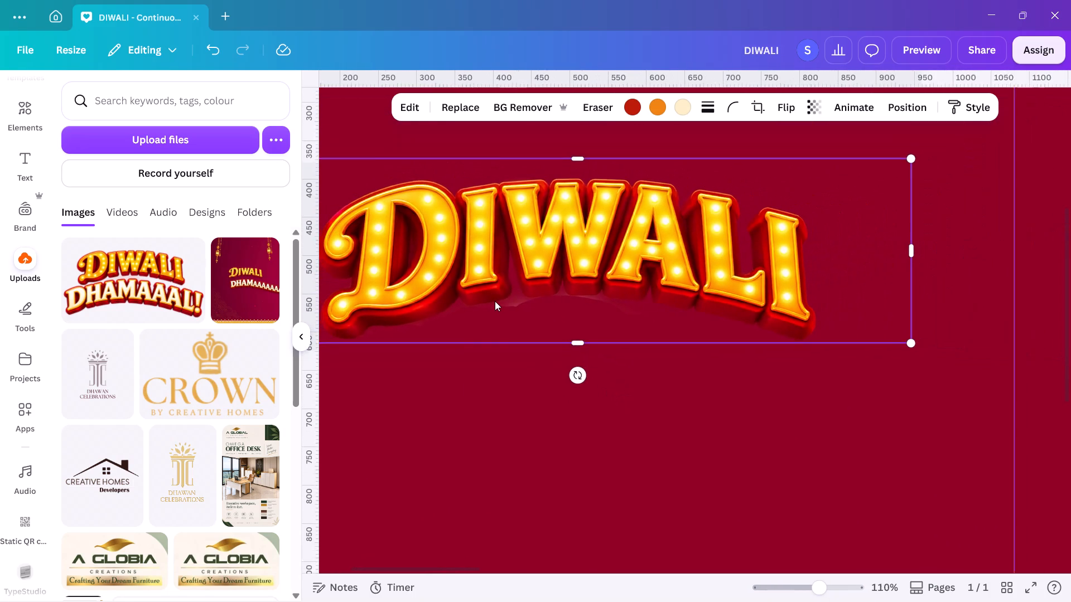
pyautogui.click(522, 106)
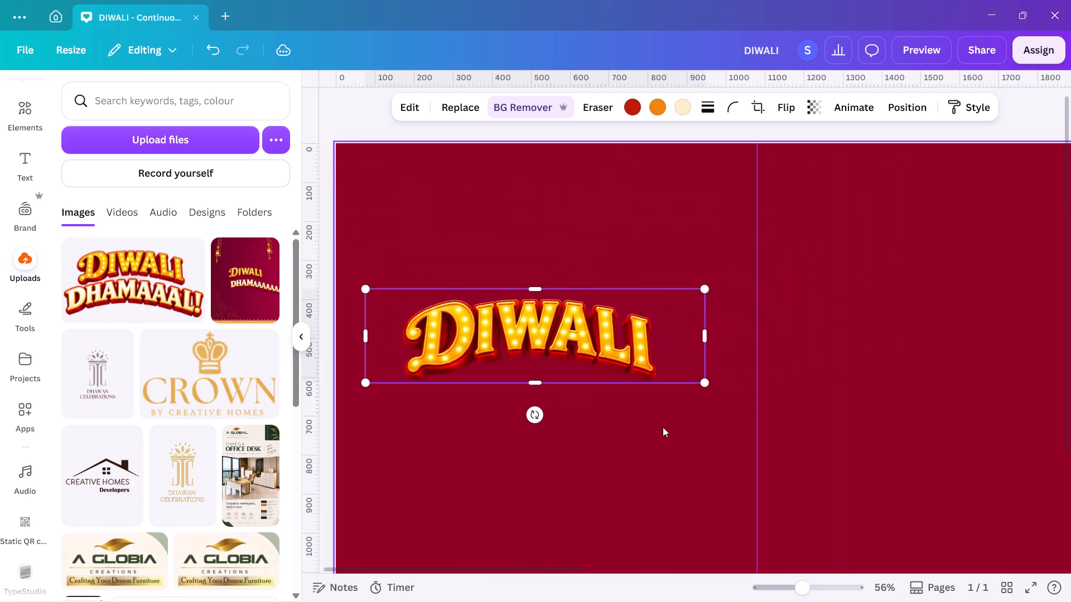
# Duplicate the Diwali Dhamaka Sale video, align the copy with the second slide, and place a vertical guide at the boundary with the third slide.
pyautogui.scroll(-3, 663, 427)
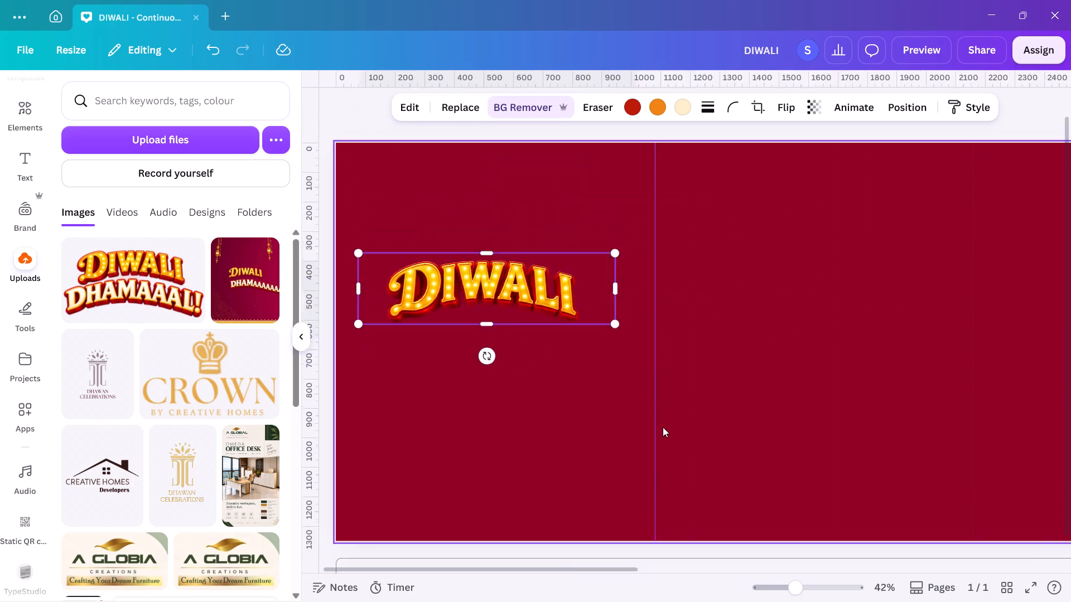
pyautogui.click(953, 241)
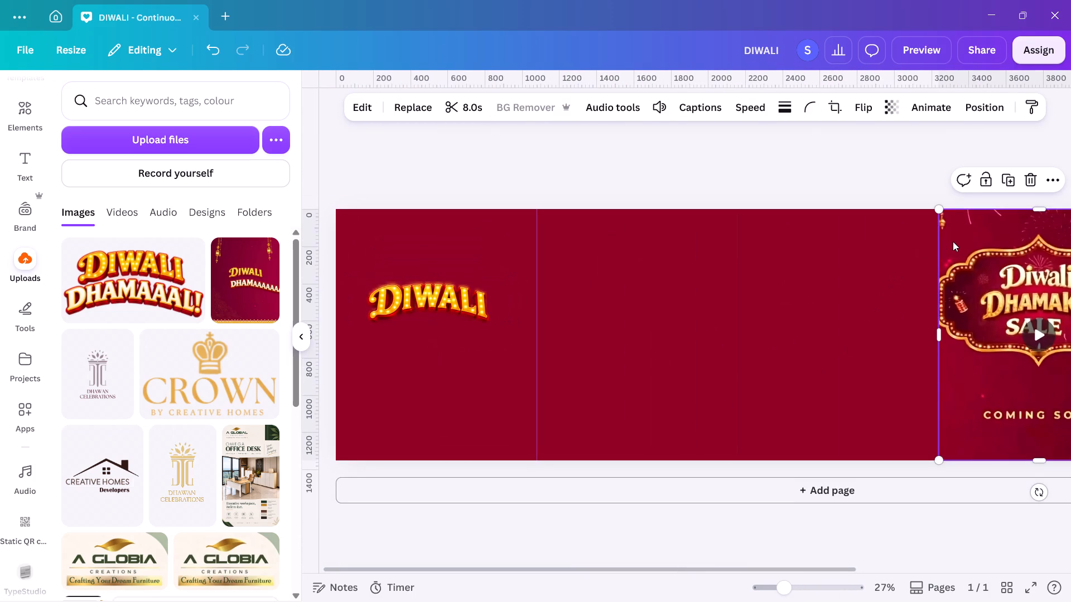
pyautogui.hotkey('ctrl', 'c')
pyautogui.hotkey('ctrl', 'v')
pyautogui.moveTo(991, 253); pyautogui.dragTo(646, 274)
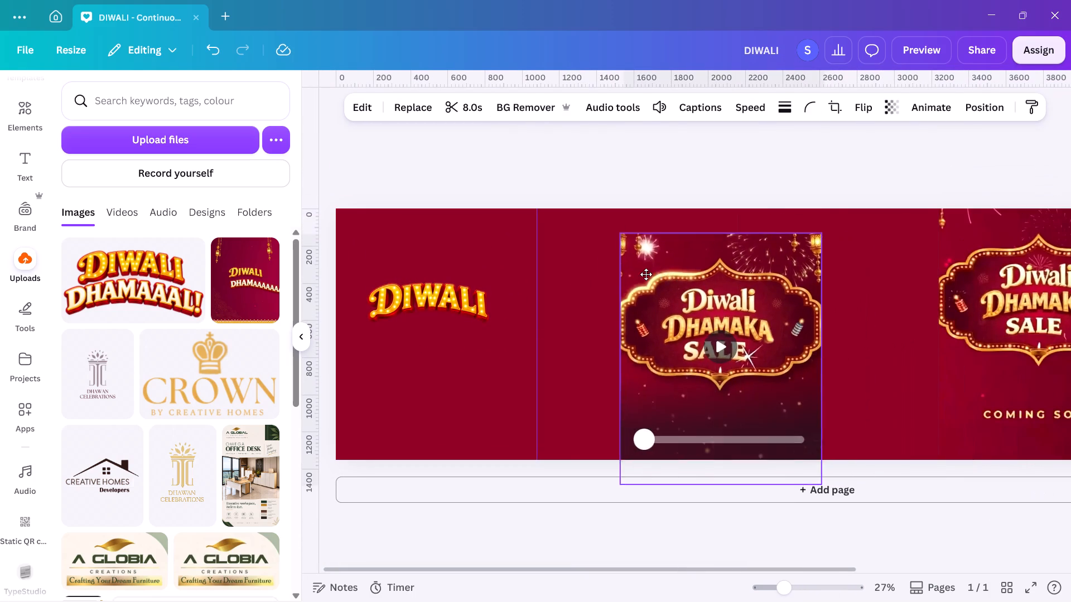
pyautogui.moveTo(646, 274); pyautogui.dragTo(587, 248)
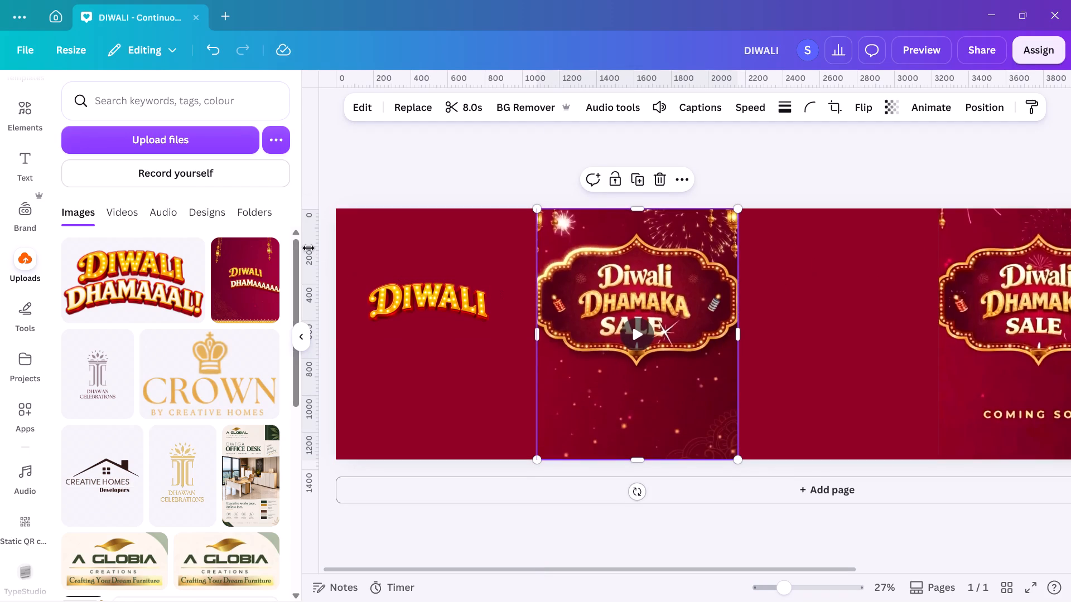
pyautogui.moveTo(316, 249); pyautogui.dragTo(736, 226)
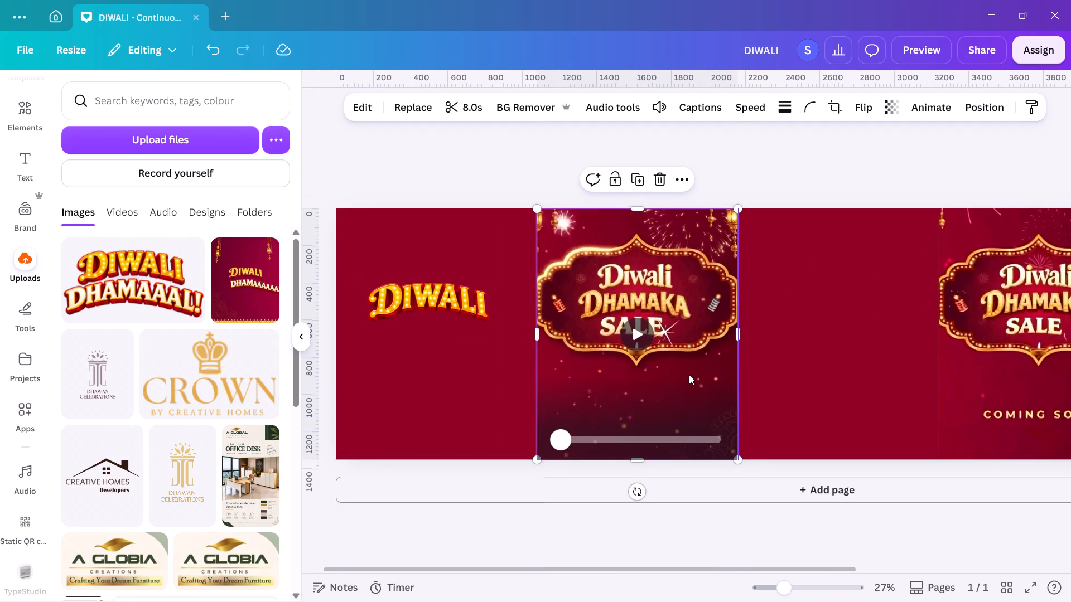
# Delete the two stacked Diwali Dhamaka Sale video copies covering the second slide, keeping the guides.
pyautogui.click(662, 330)
pyautogui.press('Delete')
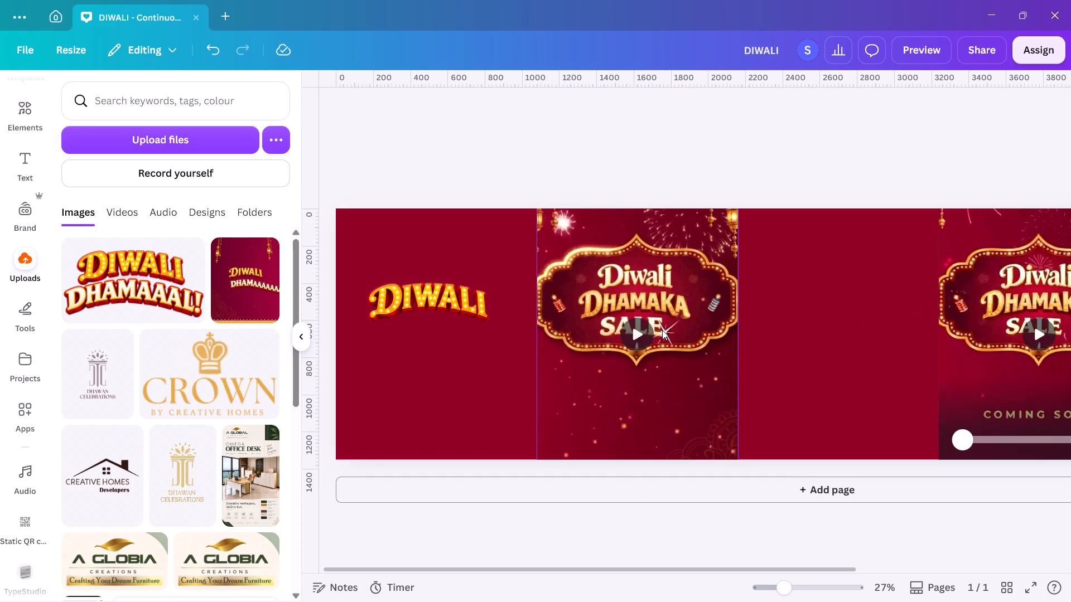
pyautogui.click(708, 236)
pyautogui.press('Delete')
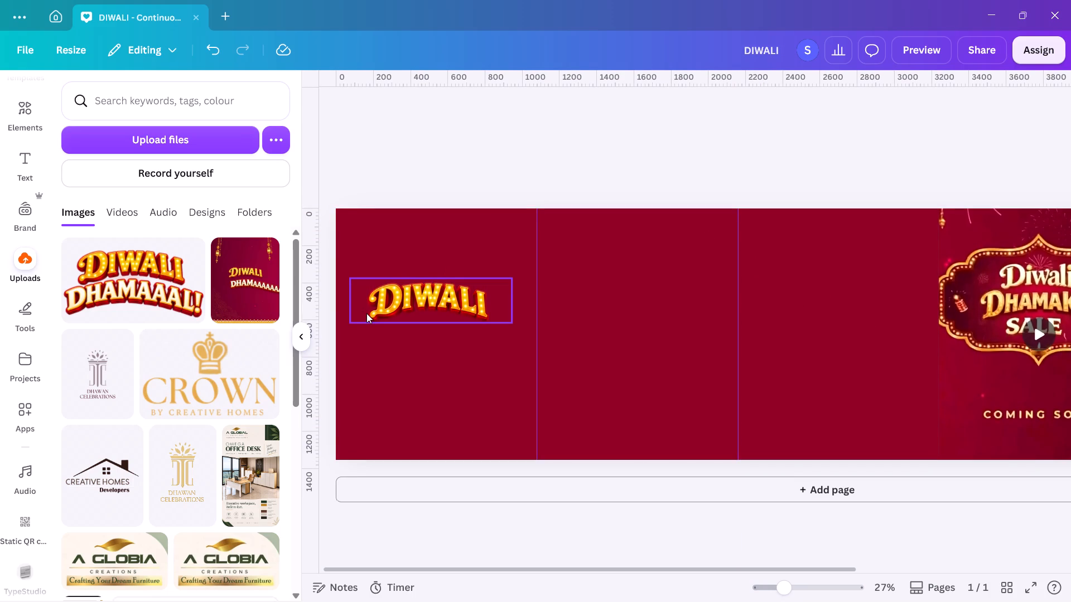
# Add a brand-kit Subtitle text box to the design reading "Dhamaaaaaaa".
pyautogui.hotkey('shift', 'd')
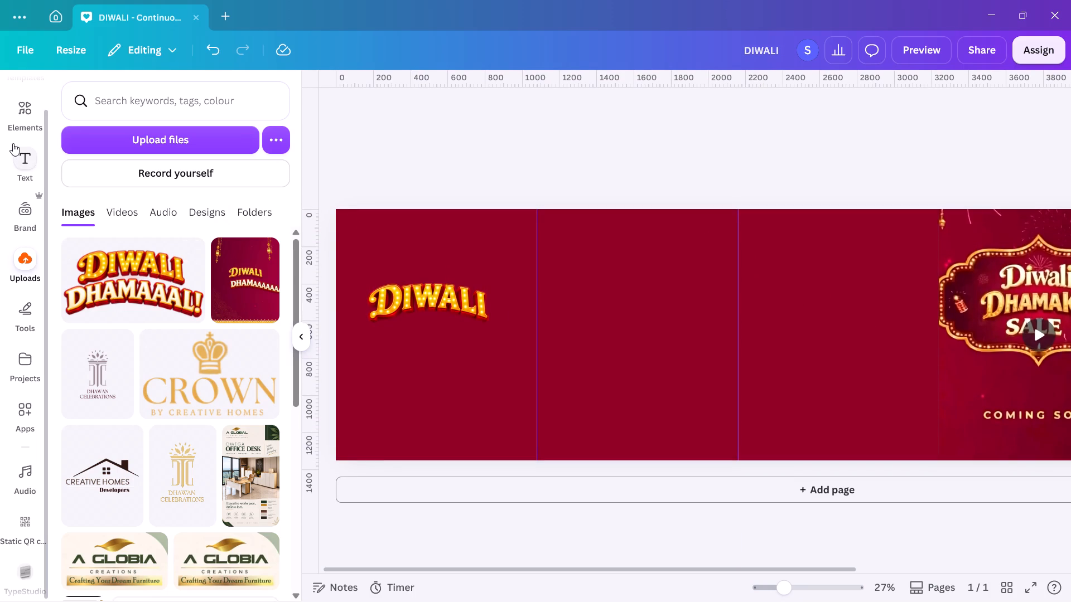
pyautogui.click(15, 143)
pyautogui.click(138, 281)
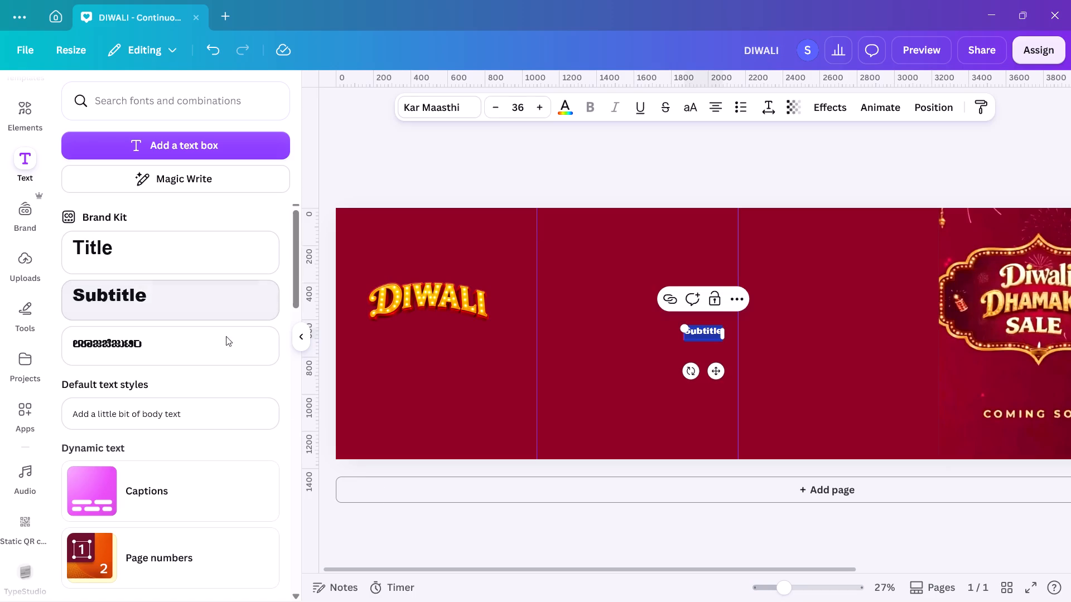
pyautogui.write('Dhwa')
pyautogui.press('BackSpace')
pyautogui.press('BackSpace')
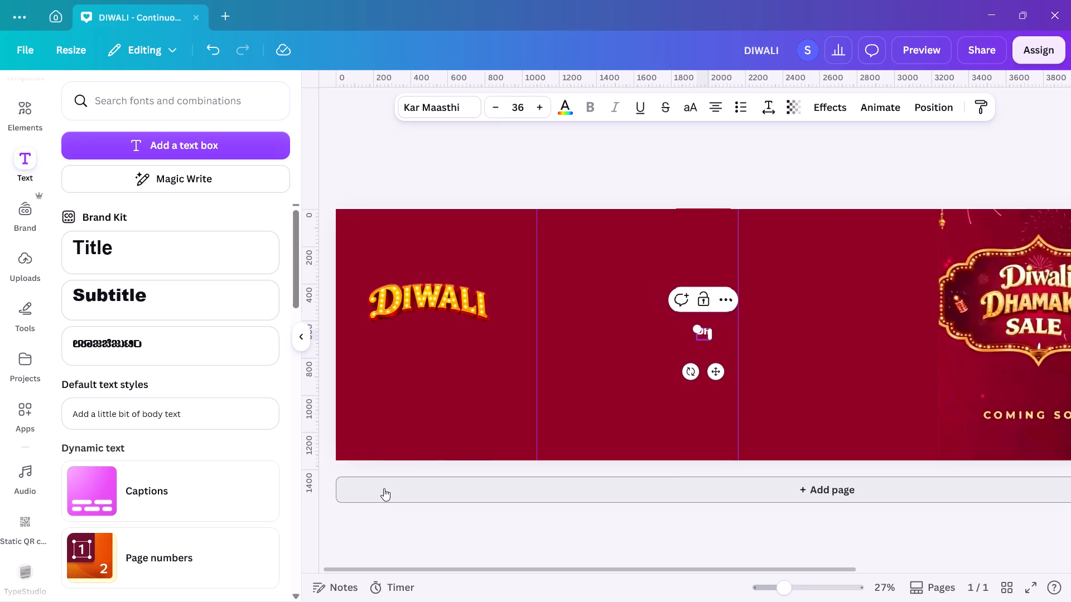
pyautogui.write('am')
pyautogui.write('aaaaaaa')
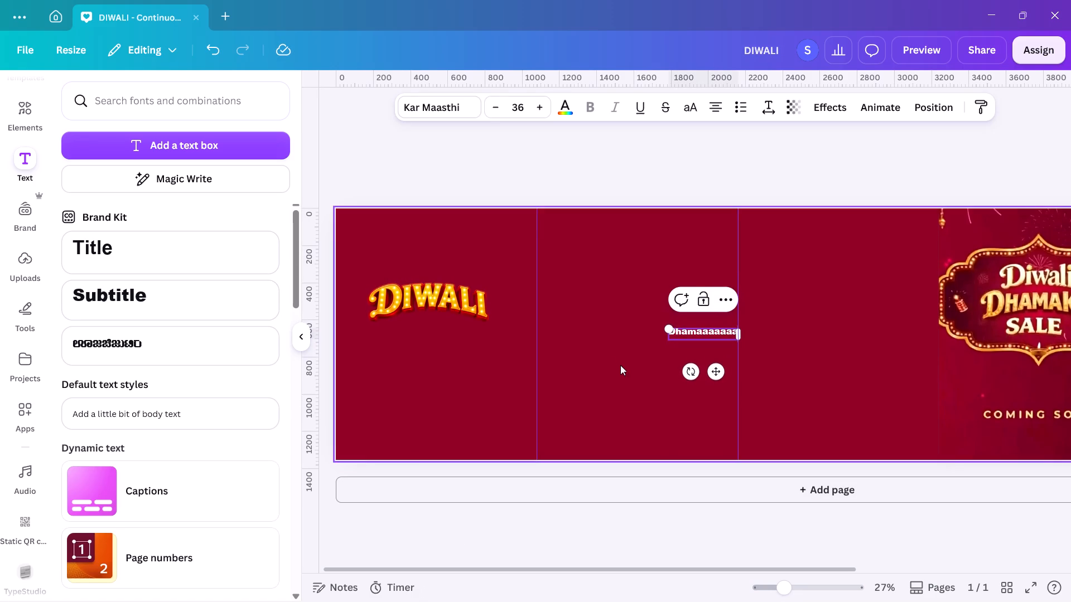
# Place the Dhamaaaaaaa text below the DIWALI lettering, enlarged to font size 104 and running across the boundary into the second slide.
pyautogui.moveTo(716, 370); pyautogui.dragTo(450, 384)
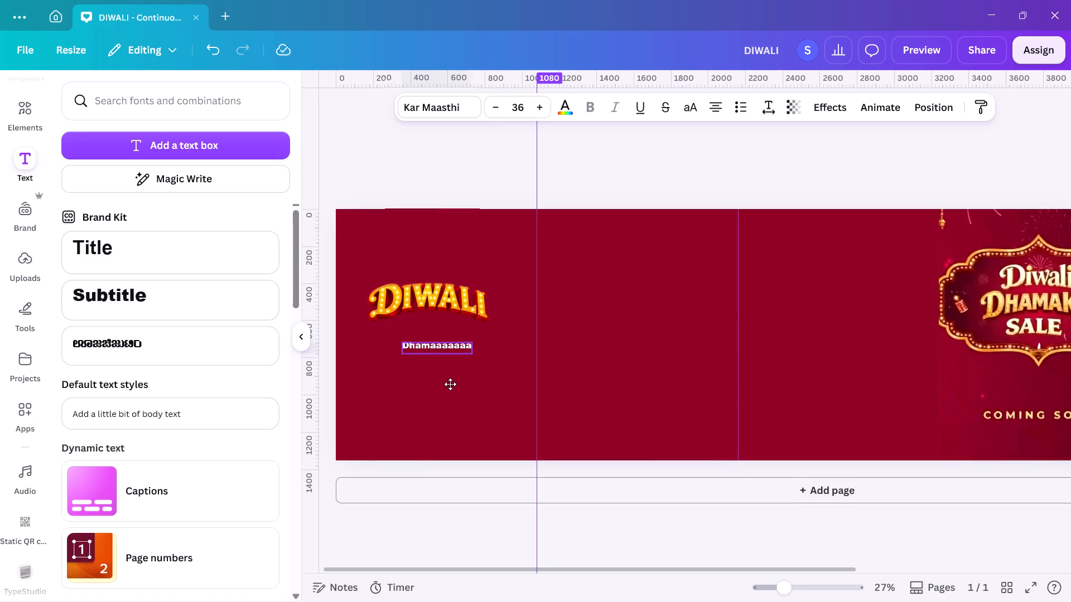
pyautogui.moveTo(450, 384); pyautogui.dragTo(452, 384)
pyautogui.moveTo(403, 343); pyautogui.dragTo(313, 317)
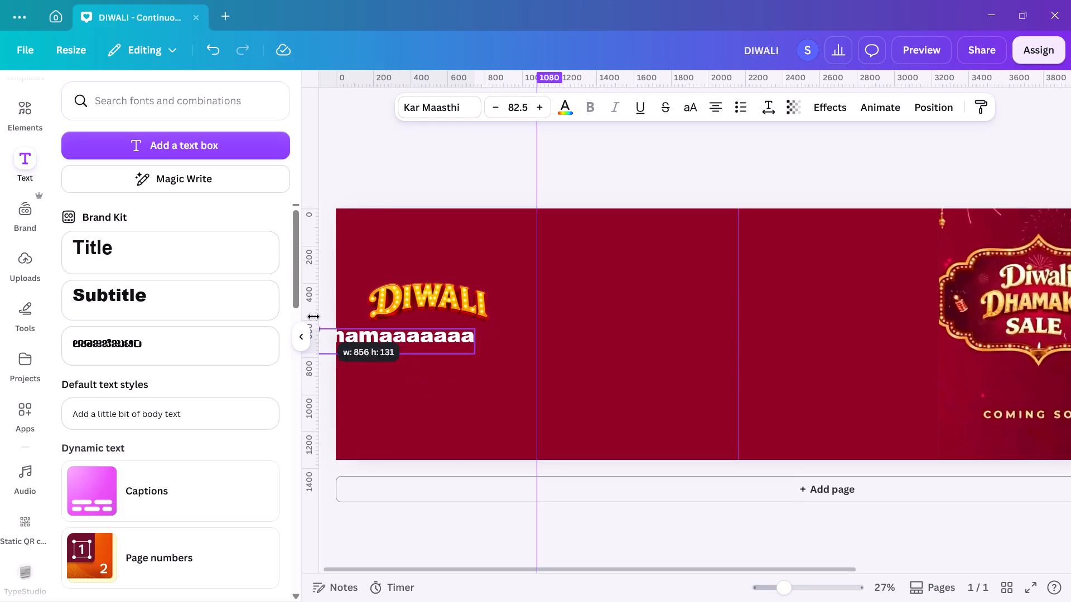
pyautogui.moveTo(313, 317); pyautogui.dragTo(312, 317)
pyautogui.moveTo(406, 387); pyautogui.dragTo(470, 395)
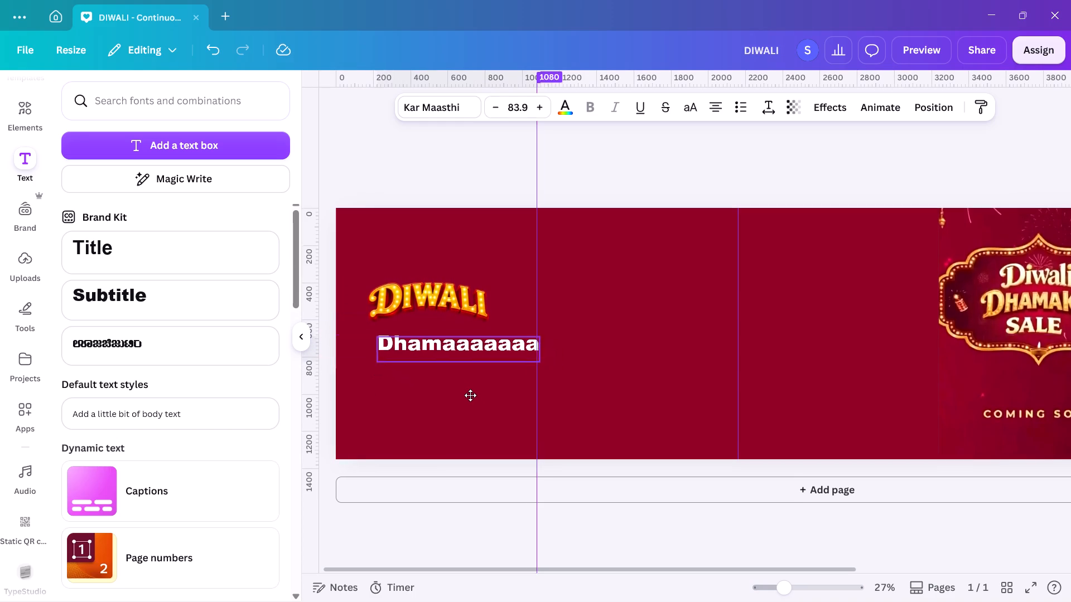
pyautogui.moveTo(470, 395); pyautogui.dragTo(468, 390)
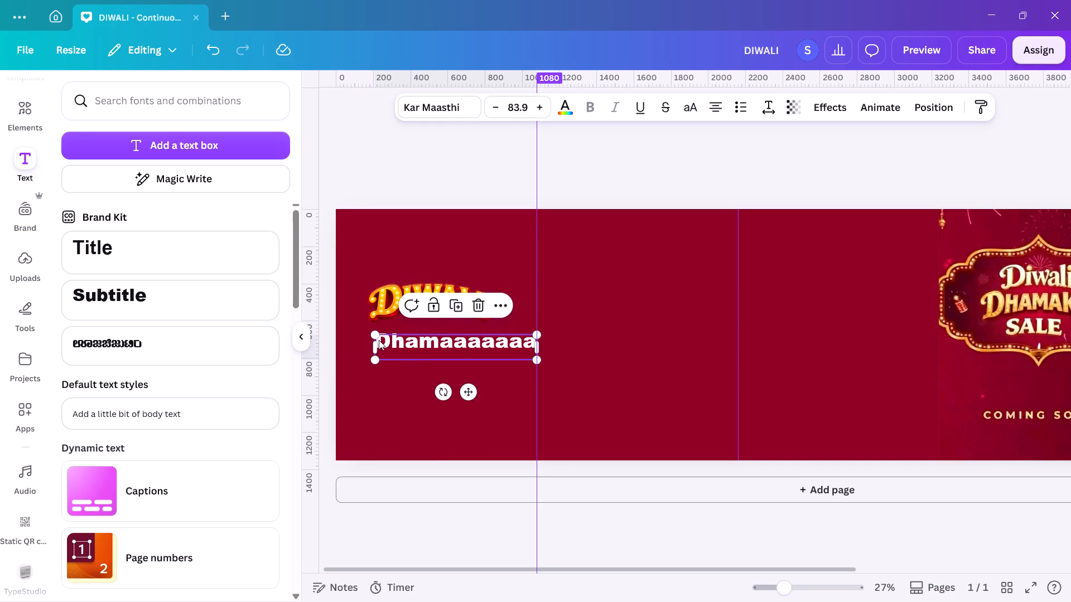
pyautogui.moveTo(372, 332); pyautogui.dragTo(335, 318)
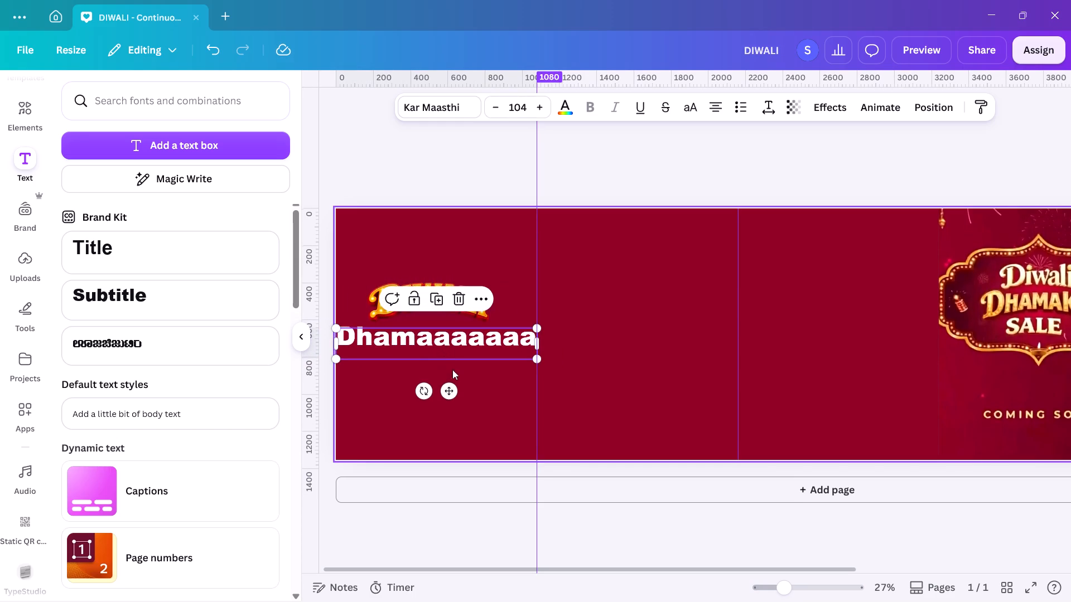
pyautogui.moveTo(450, 389); pyautogui.dragTo(489, 397)
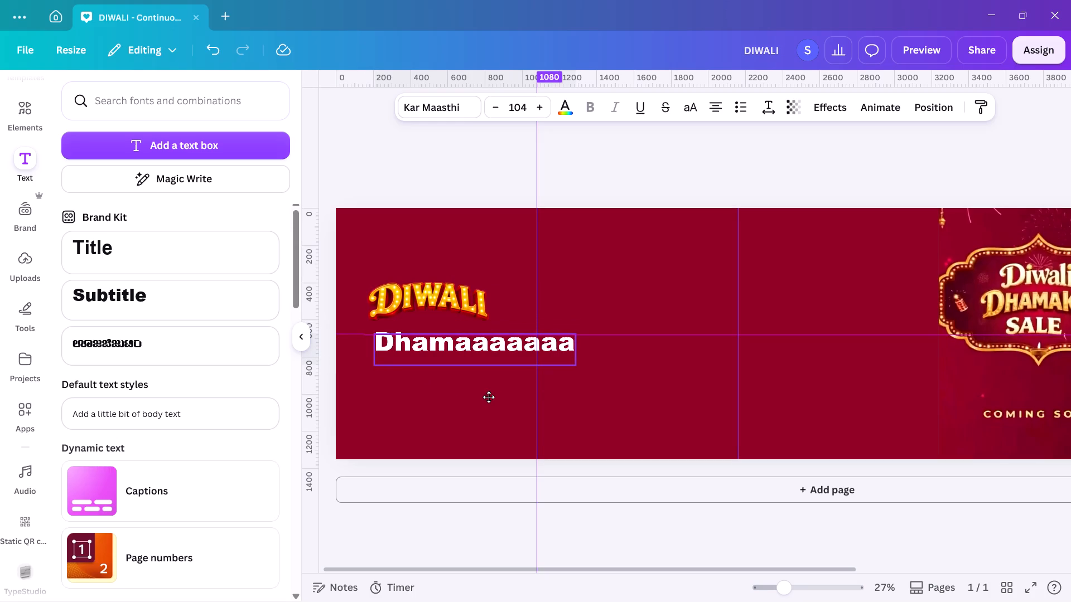
pyautogui.moveTo(489, 397); pyautogui.dragTo(485, 397)
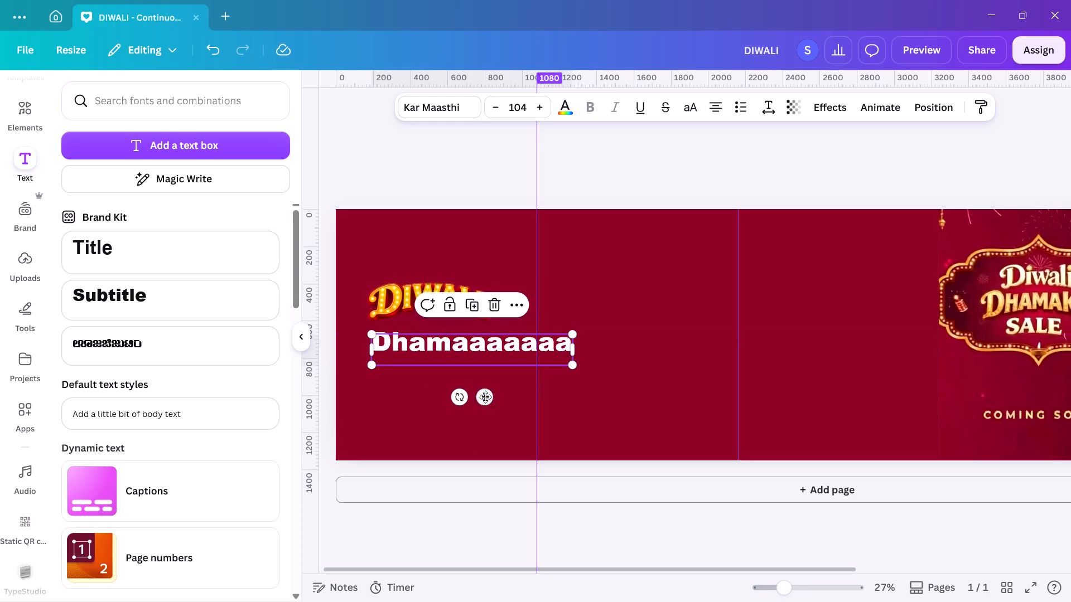
# Shorten the white text to "Dhamaaaa" by removing its last three letters.
pyautogui.click(546, 359)
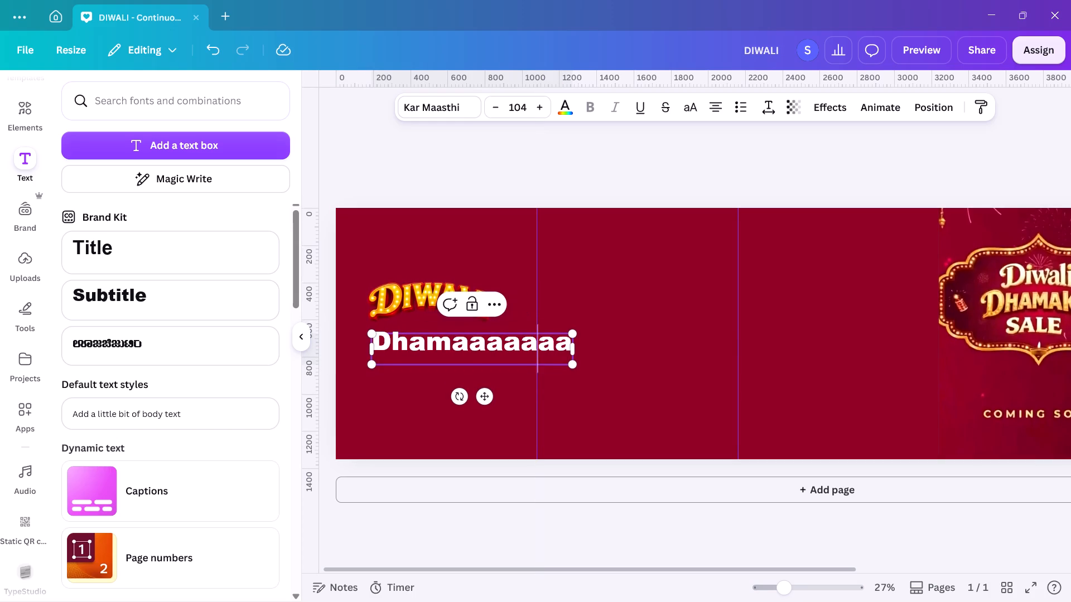
pyautogui.hotkey('shift', 'Right')
pyautogui.hotkey('shift', 'Right')
pyautogui.press('BackSpace')
pyautogui.press('BackSpace')
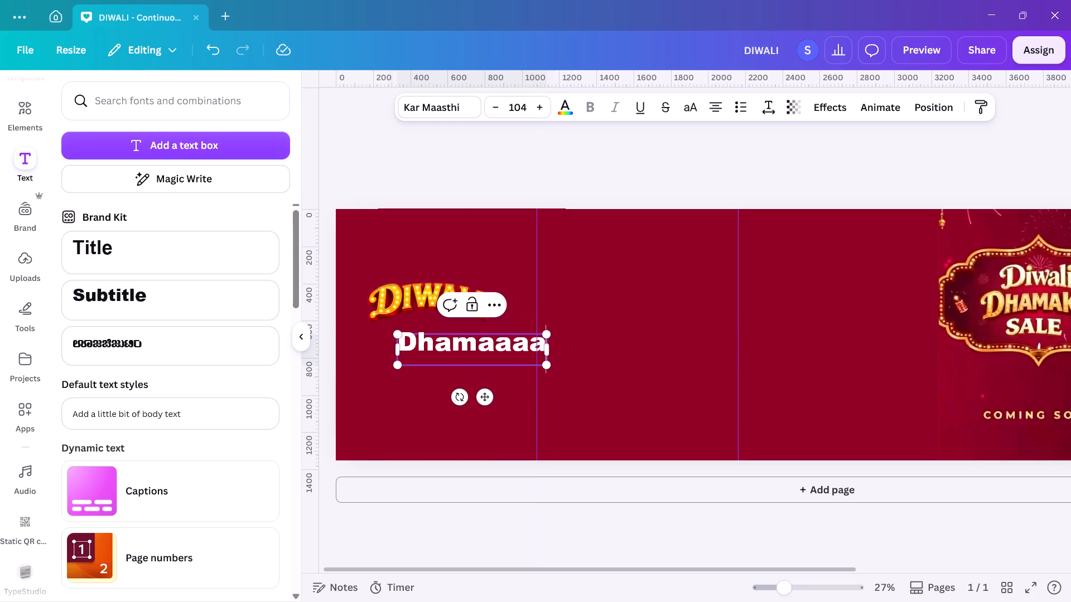
# Align the end of the Dhamaaaa text with the 1080 slide-boundary guide and enlarge it to font size 117.
pyautogui.moveTo(481, 394); pyautogui.dragTo(470, 394)
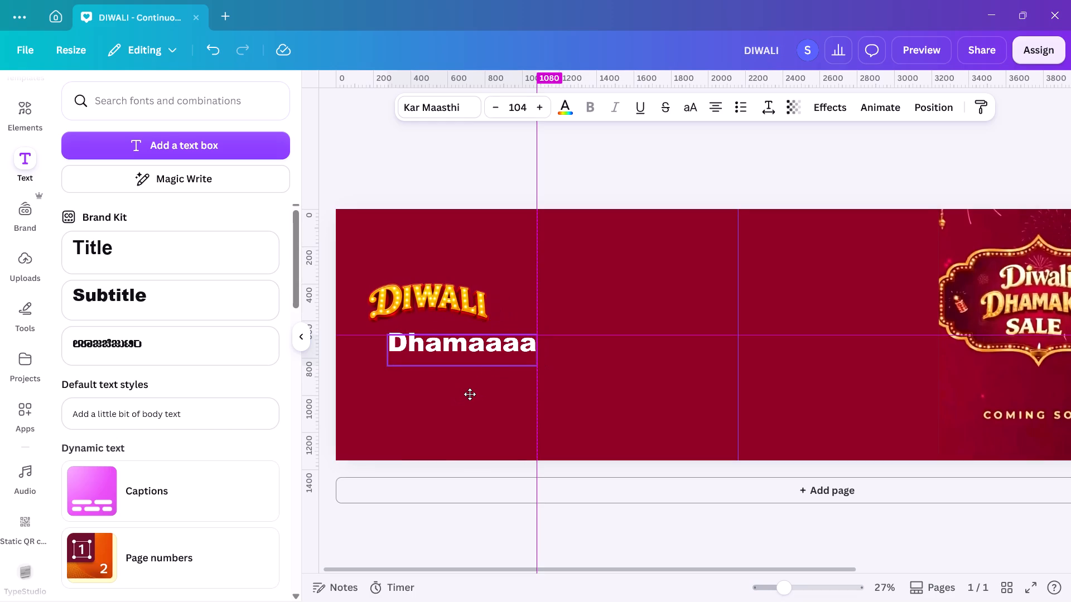
pyautogui.moveTo(470, 394); pyautogui.dragTo(468, 394)
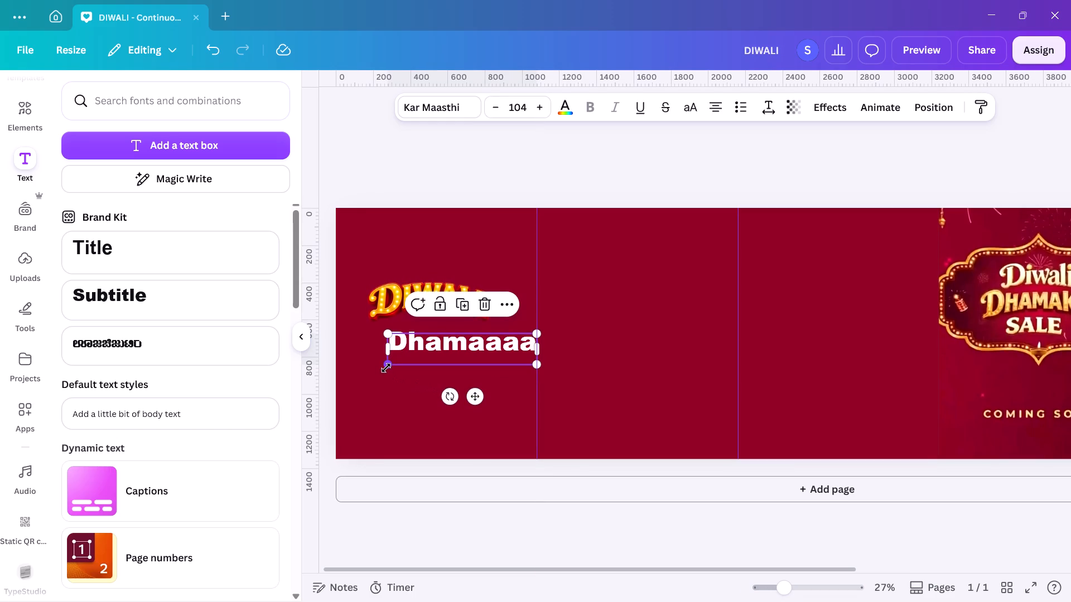
pyautogui.moveTo(386, 368); pyautogui.dragTo(365, 378)
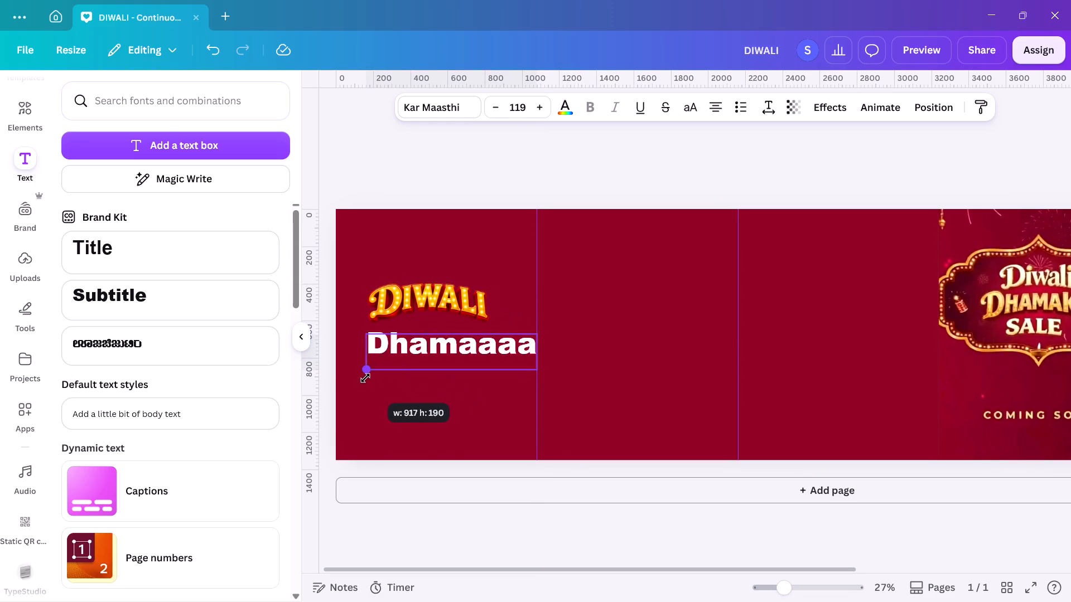
pyautogui.moveTo(365, 378); pyautogui.dragTo(368, 375)
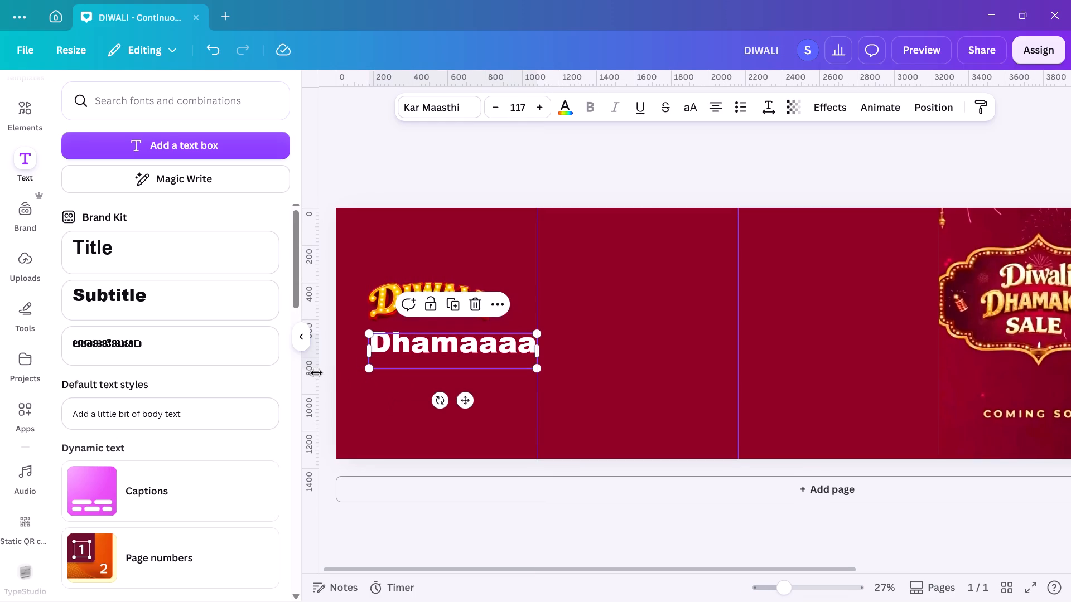
# Place a vertical guide at the start of the Dhamaaaa text and nudge the DIWALI lettering to line up with it.
pyautogui.moveTo(316, 373); pyautogui.dragTo(366, 357)
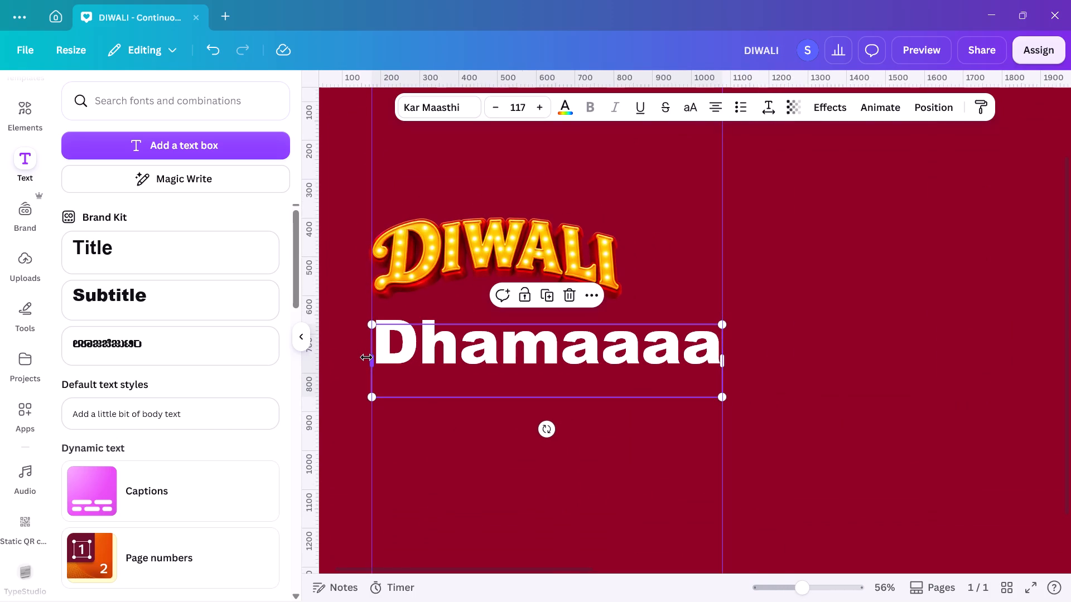
pyautogui.click(403, 271)
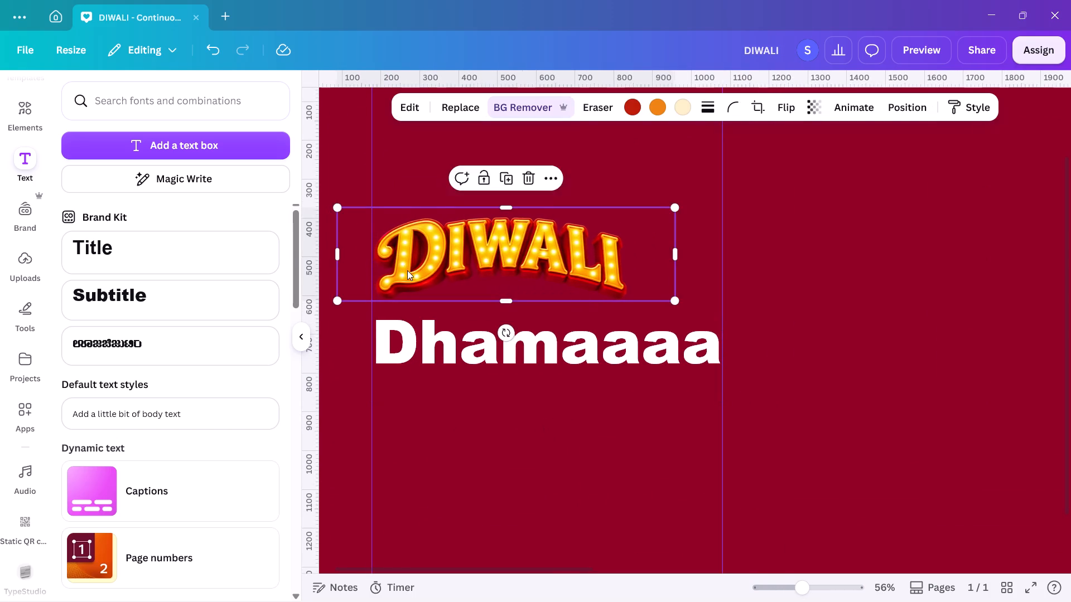
# With the Dhamaaaa text selected, open the TypeCraft app from the text effects.
pyautogui.click(576, 339)
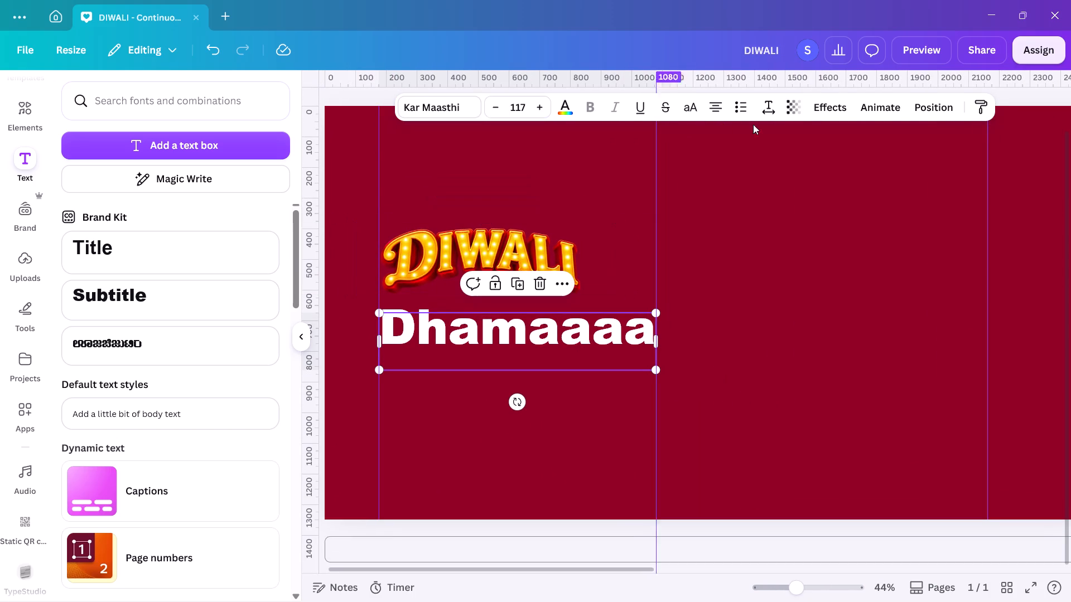
pyautogui.click(844, 108)
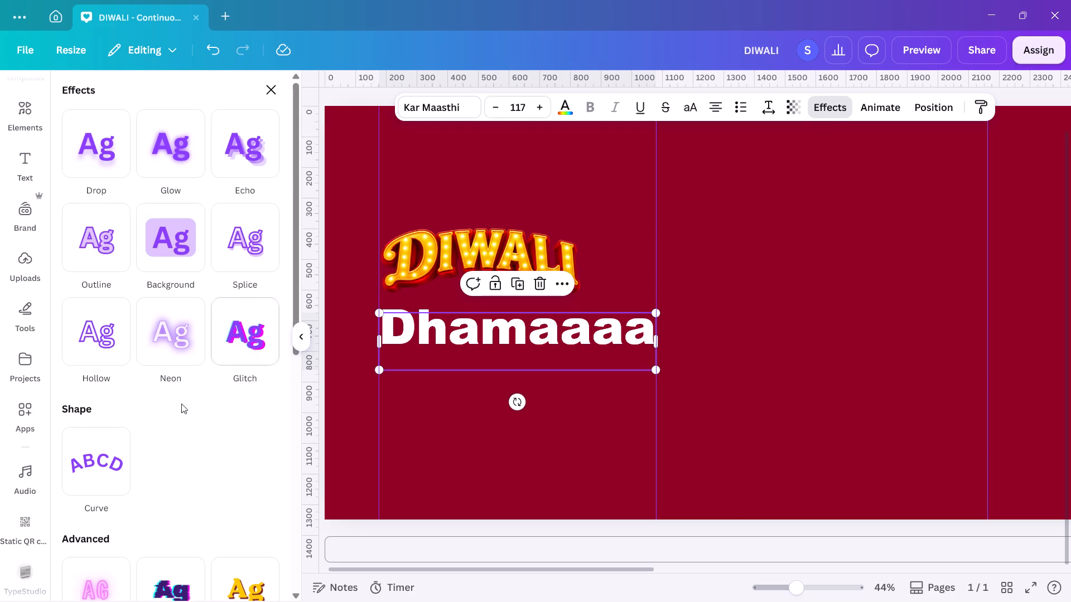
pyautogui.scroll(-4, 175, 411)
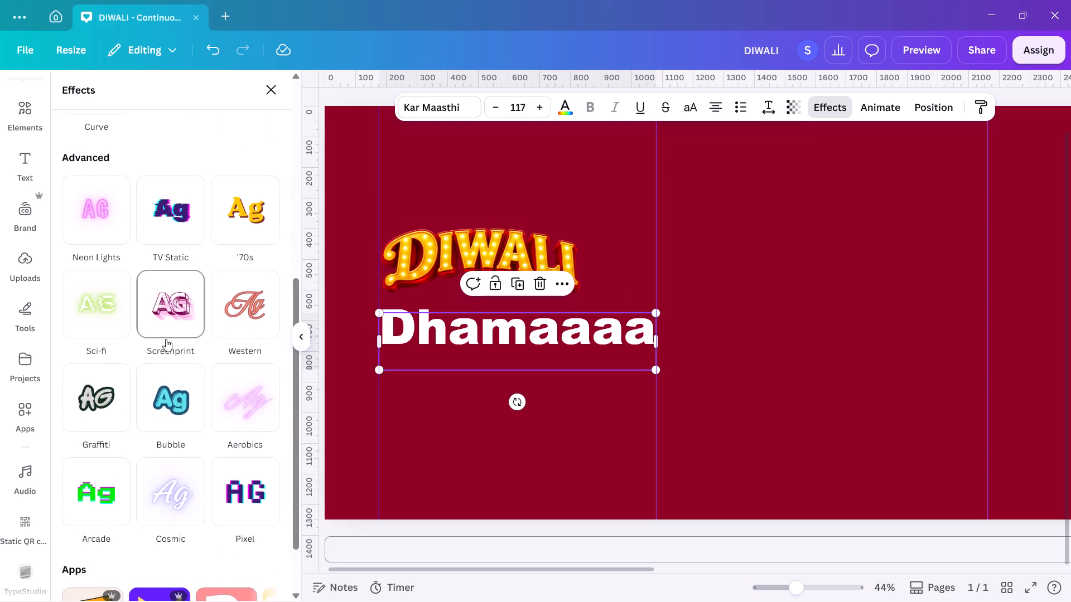
pyautogui.scroll(-1, 166, 339)
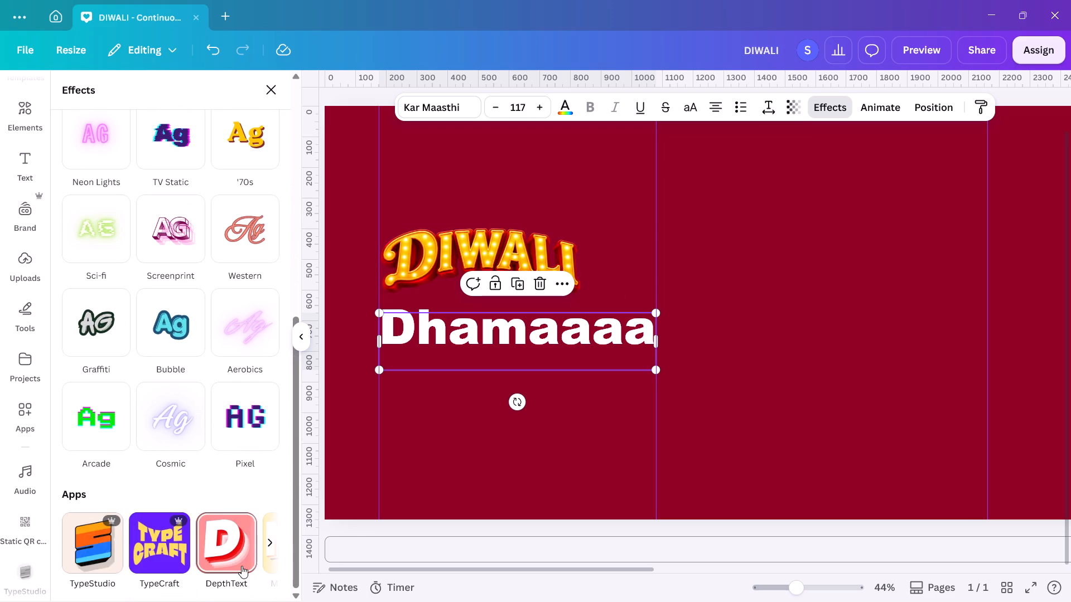
pyautogui.click(167, 547)
pyautogui.scroll(-2, 176, 419)
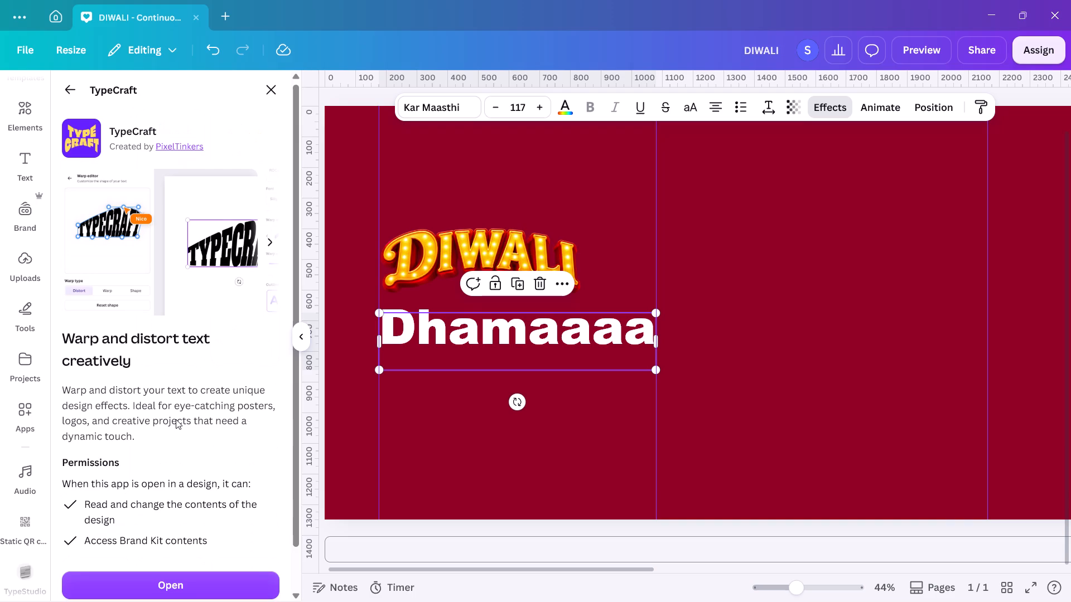
pyautogui.click(202, 538)
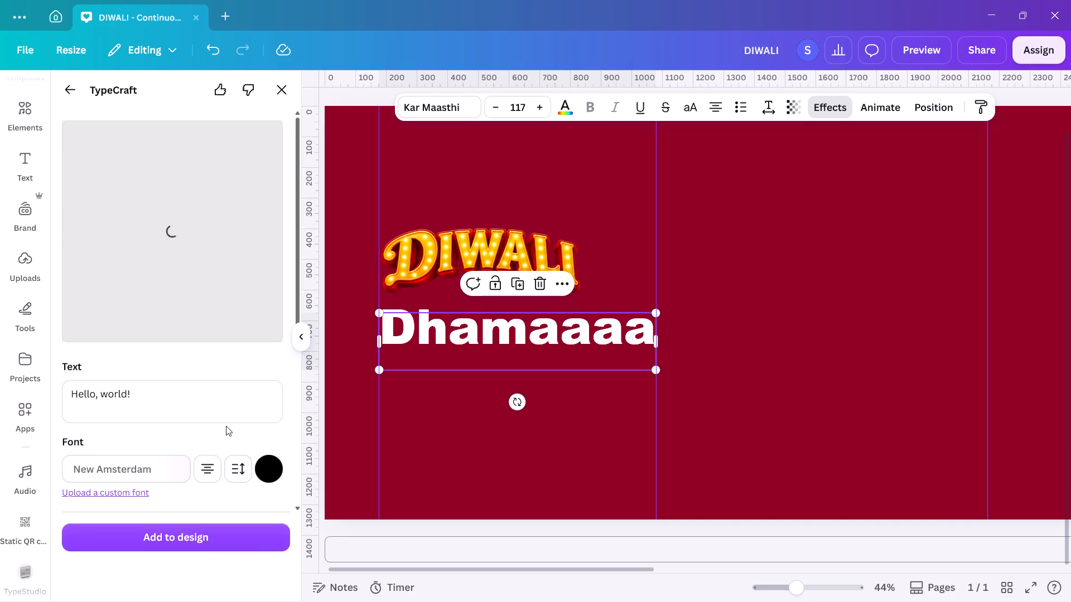
# Replace the TypeCraft sample text with wording that starts with "D".
pyautogui.click(214, 414)
pyautogui.hotkey('ctrl', 'a')
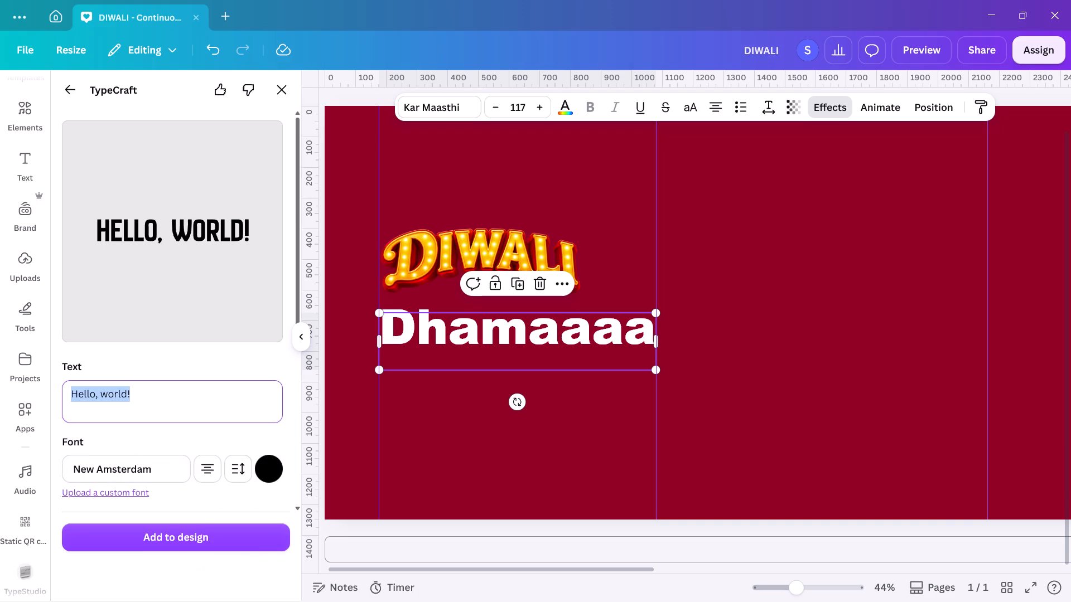
pyautogui.write('Da')
pyautogui.press('BackSpace')
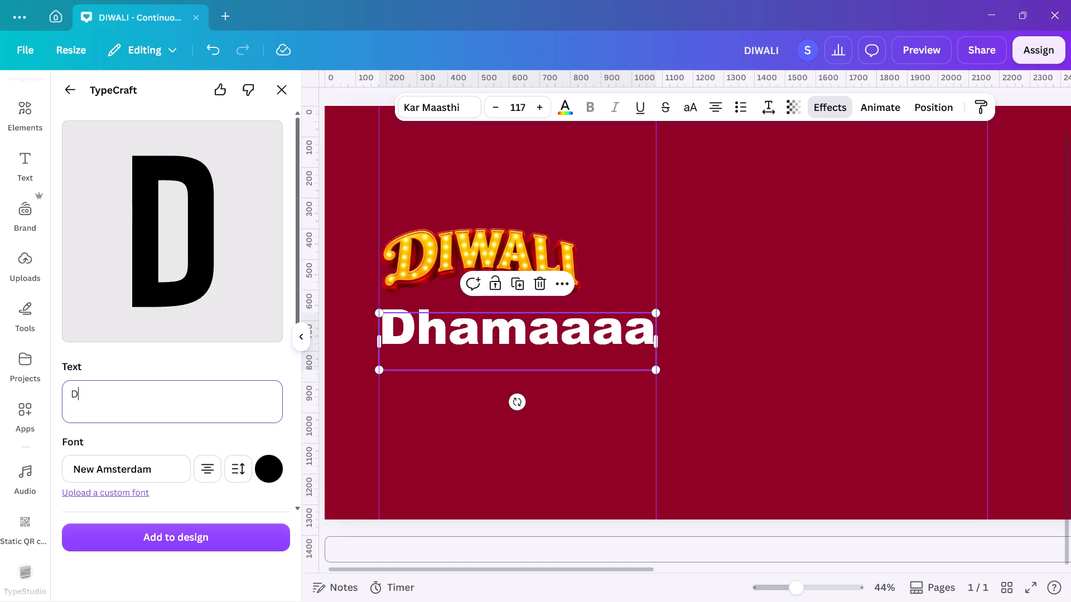
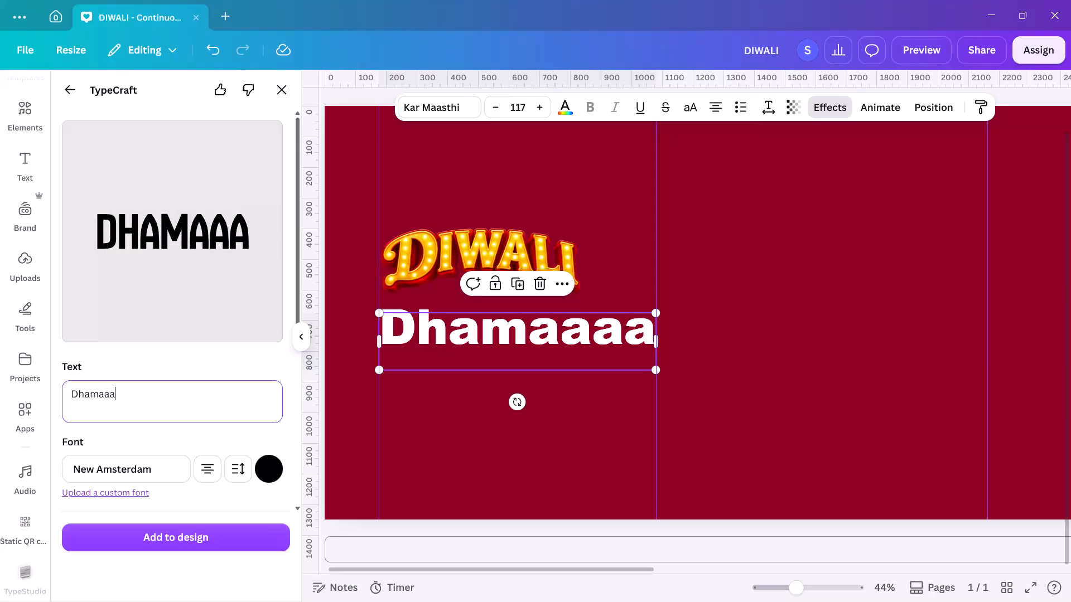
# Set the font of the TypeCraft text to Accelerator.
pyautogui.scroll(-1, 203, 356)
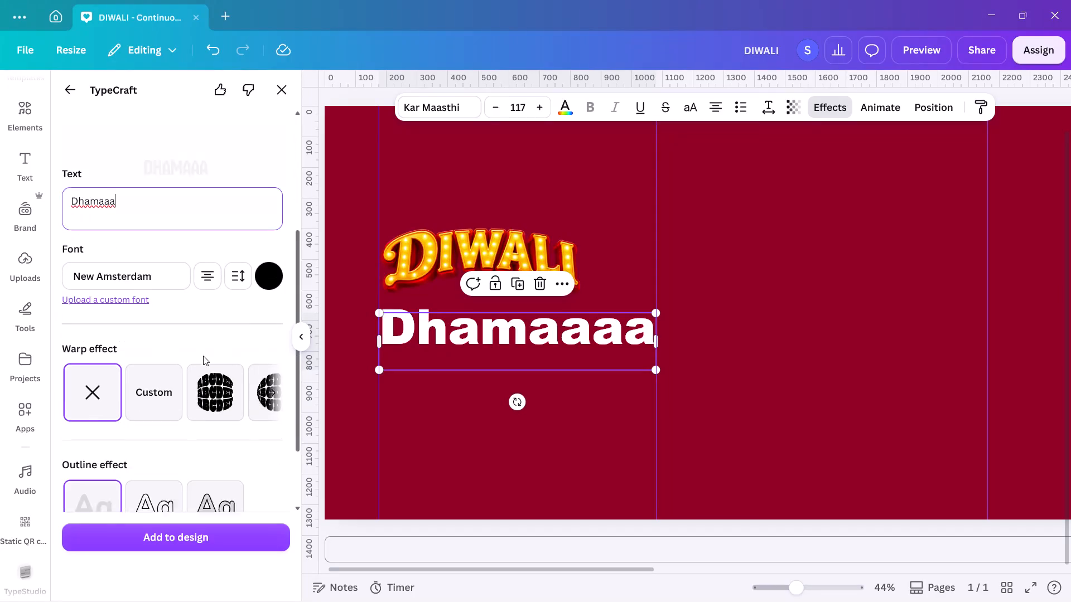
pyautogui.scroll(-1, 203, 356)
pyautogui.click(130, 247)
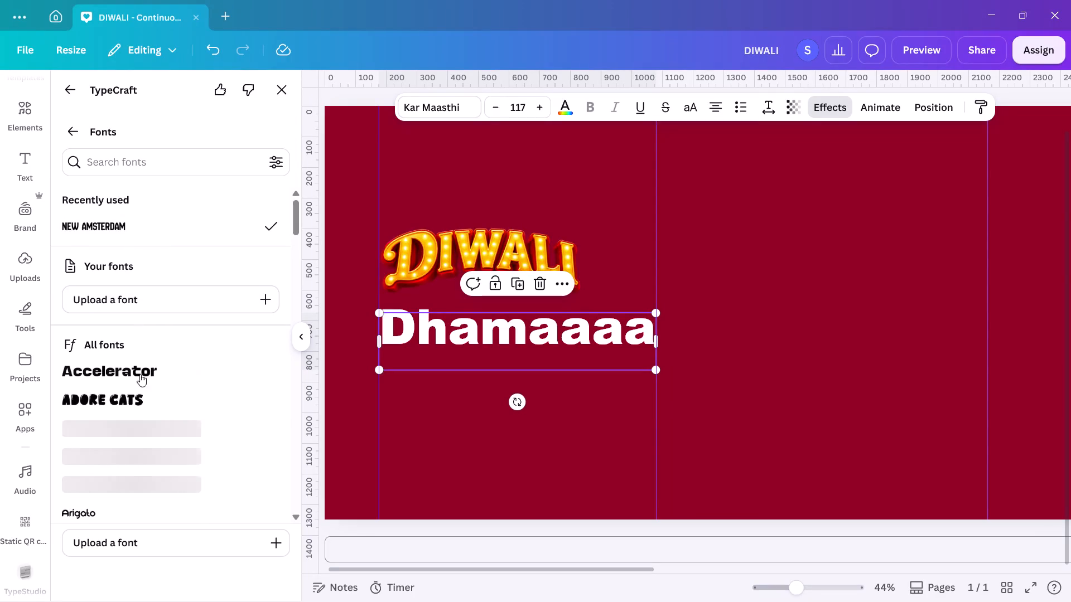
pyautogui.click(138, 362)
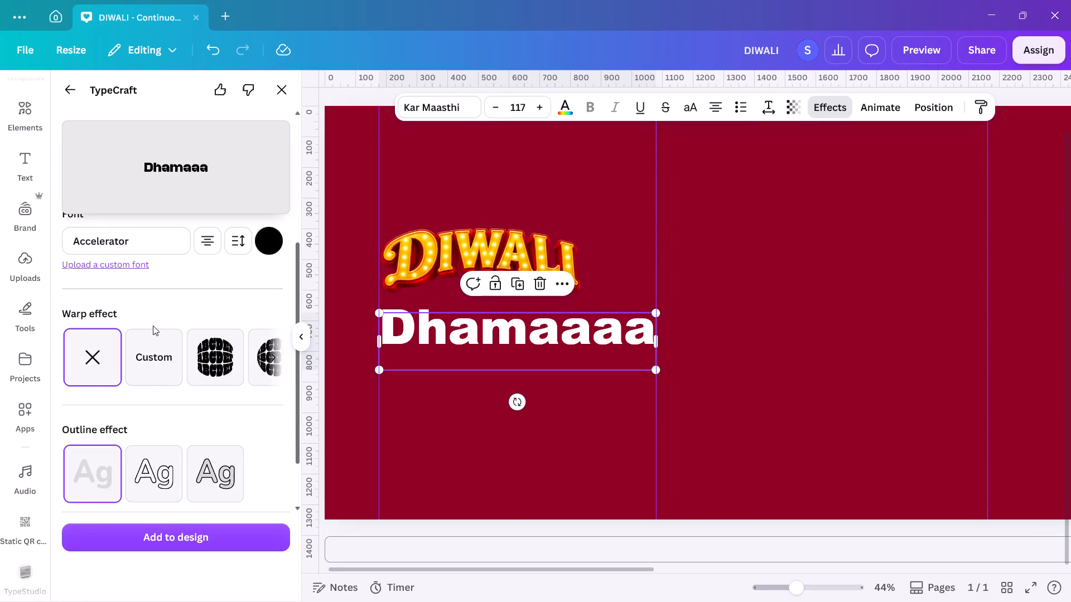
# Browse the TypeCraft fonts and set the Dhamaaa text to Bougre.
pyautogui.click(119, 245)
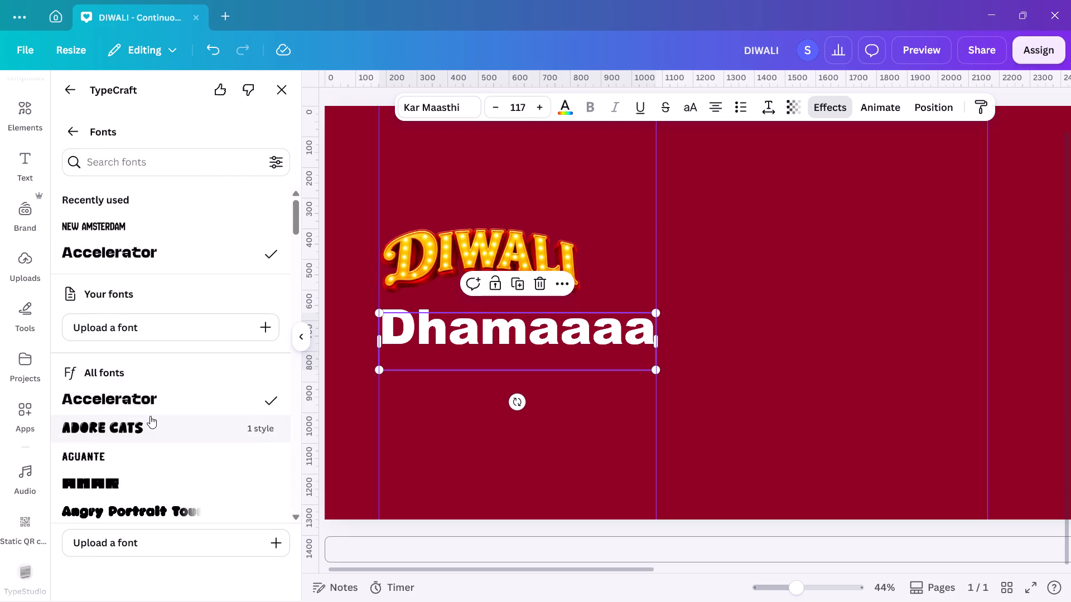
pyautogui.scroll(-2, 150, 416)
pyautogui.scroll(1, 150, 416)
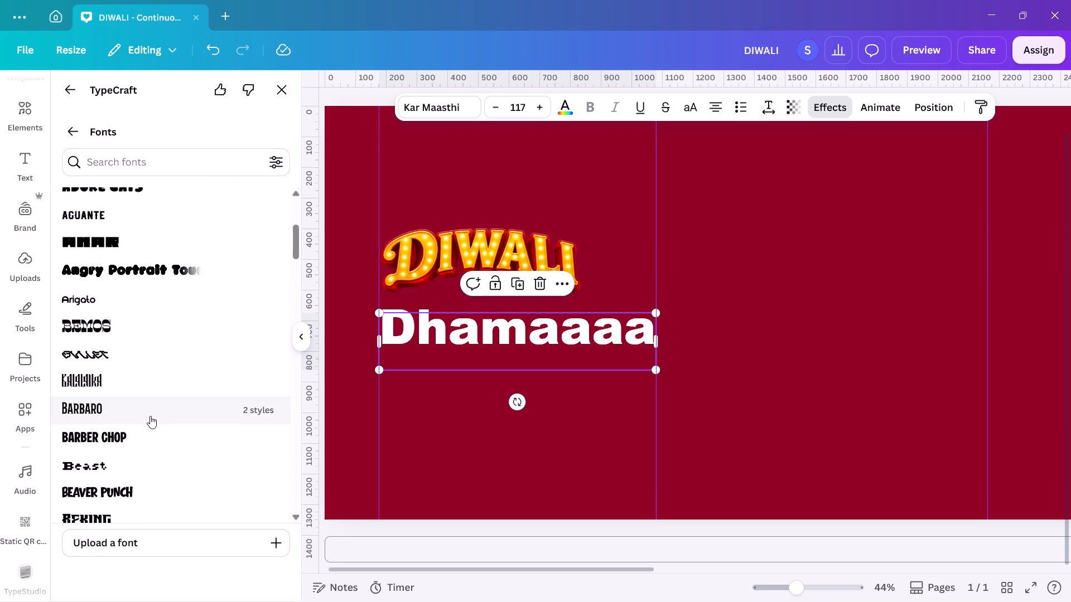
pyautogui.scroll(2, 150, 416)
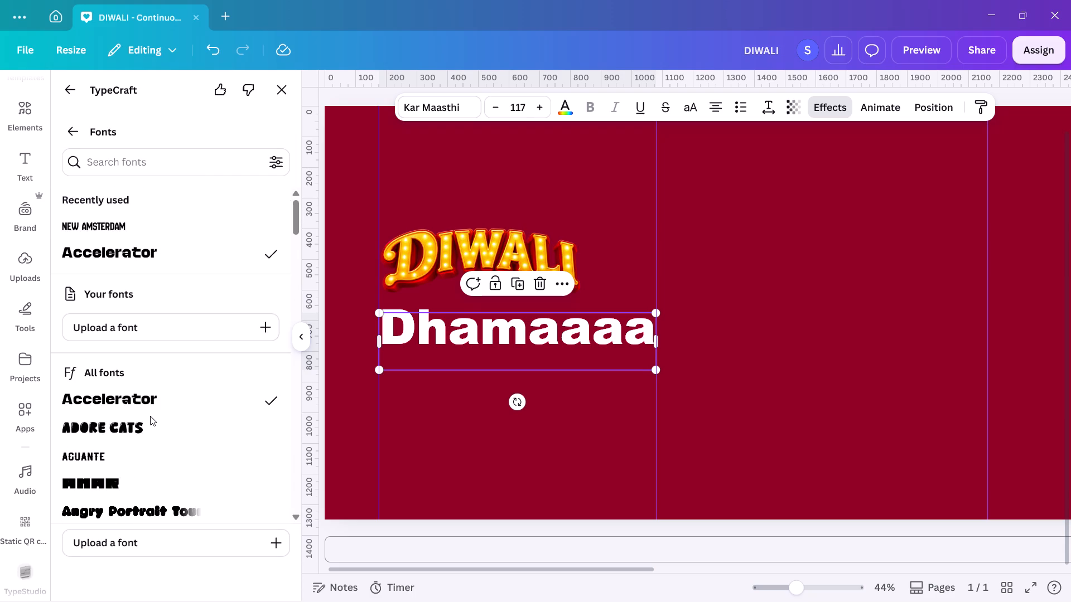
pyautogui.scroll(-3, 150, 416)
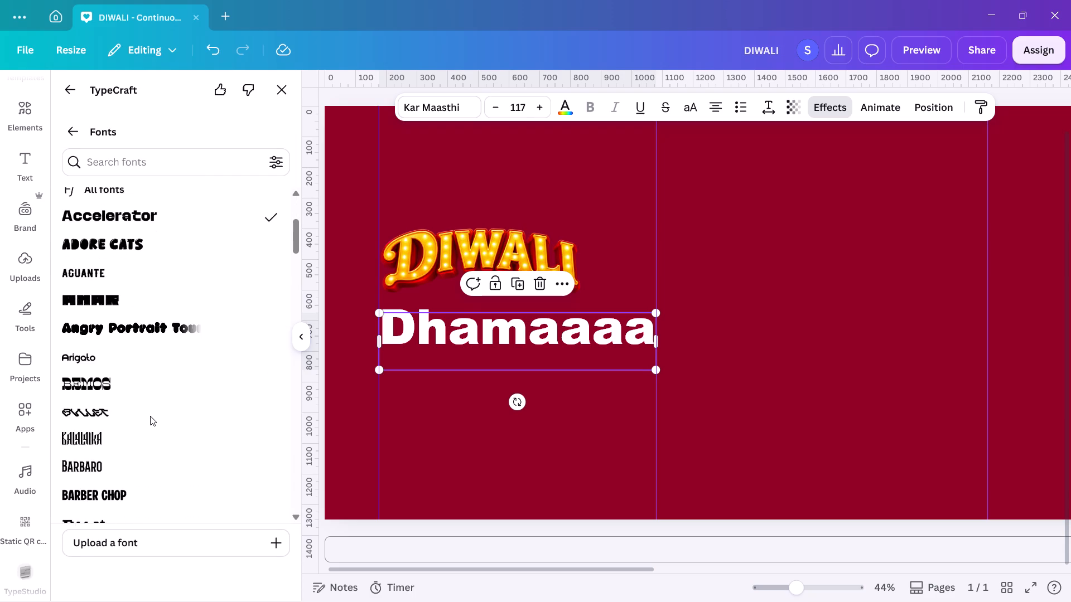
pyautogui.scroll(-2, 150, 416)
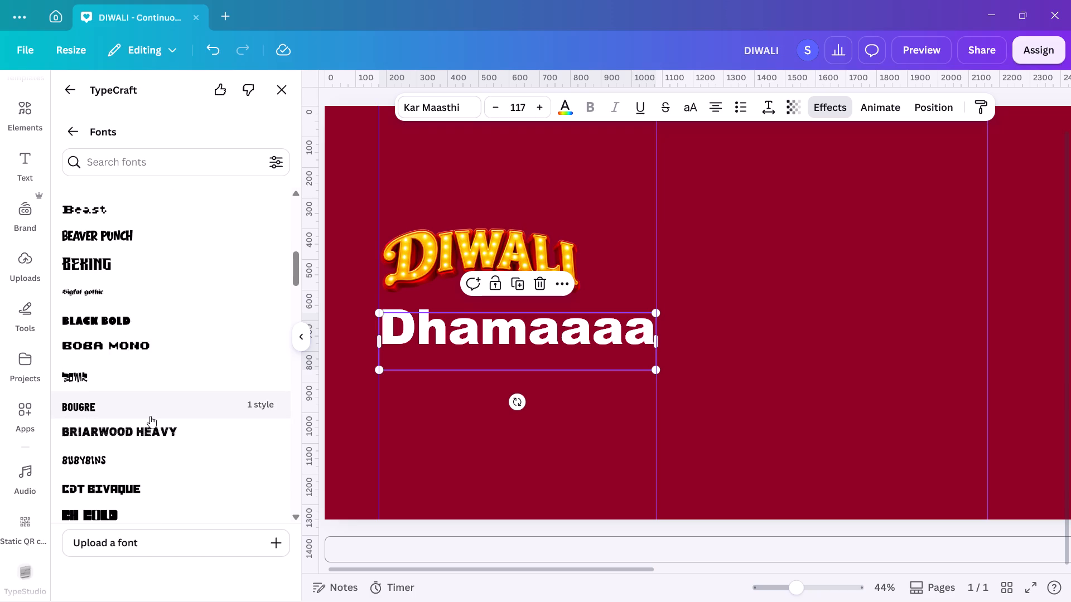
pyautogui.click(150, 416)
pyautogui.scroll(3, 150, 416)
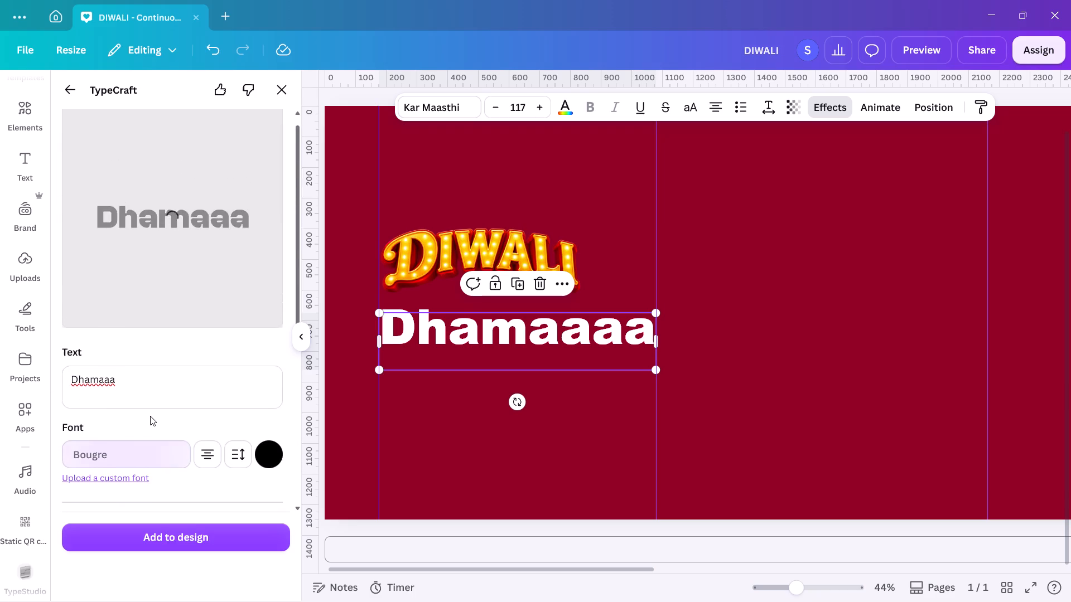
# Browse the TypeCraft fonts and set the Dhamaaa text to Briarwood Heavy.
pyautogui.scroll(-3, 157, 366)
pyautogui.scroll(1, 157, 366)
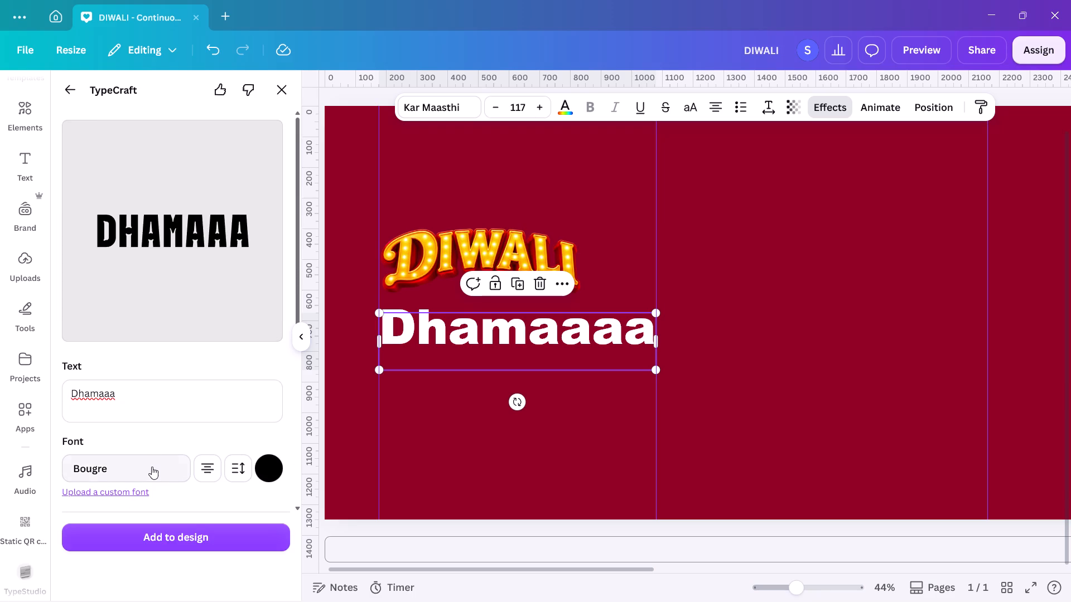
pyautogui.click(152, 467)
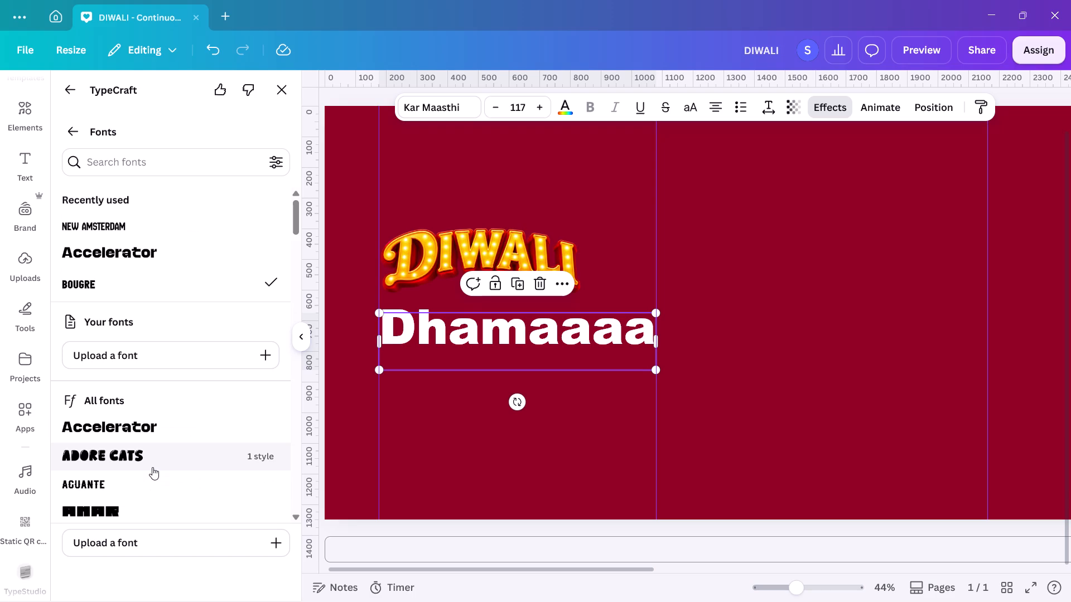
pyautogui.scroll(-3, 152, 467)
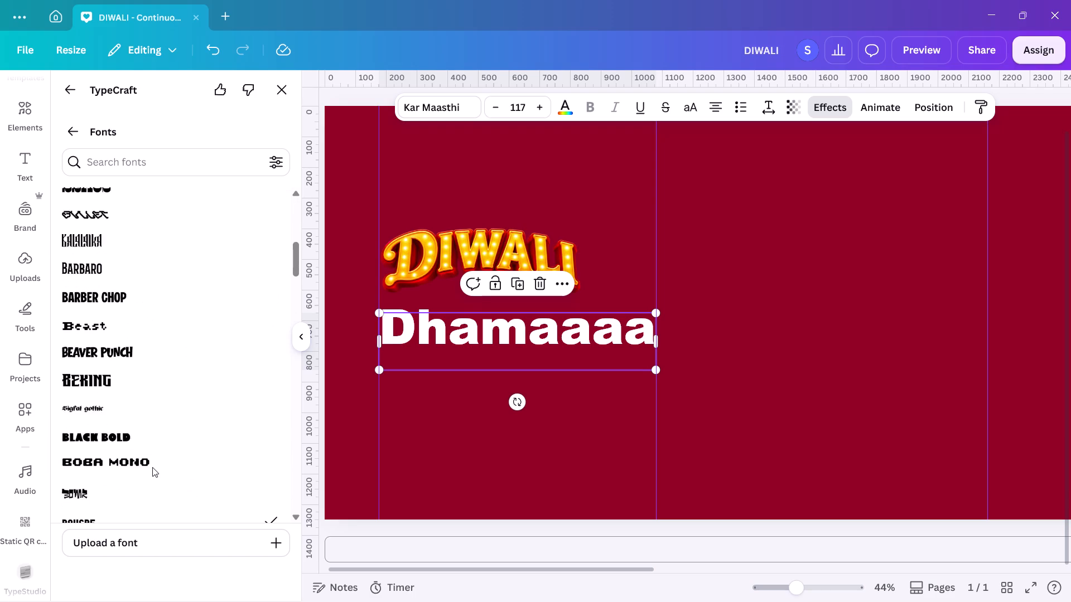
pyautogui.scroll(-2, 152, 467)
pyautogui.scroll(-1, 125, 401)
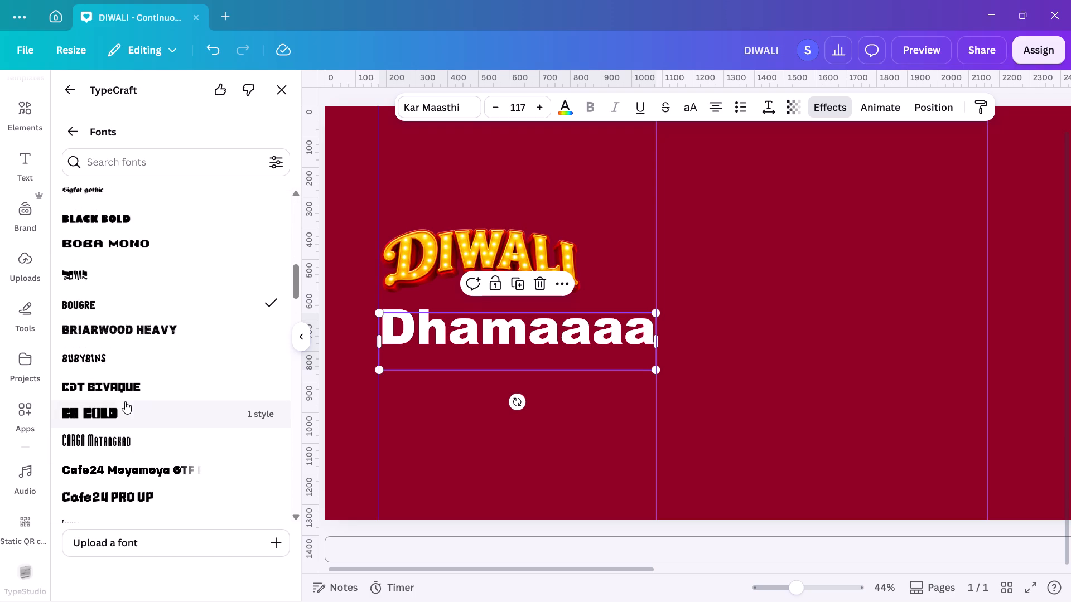
pyautogui.click(148, 323)
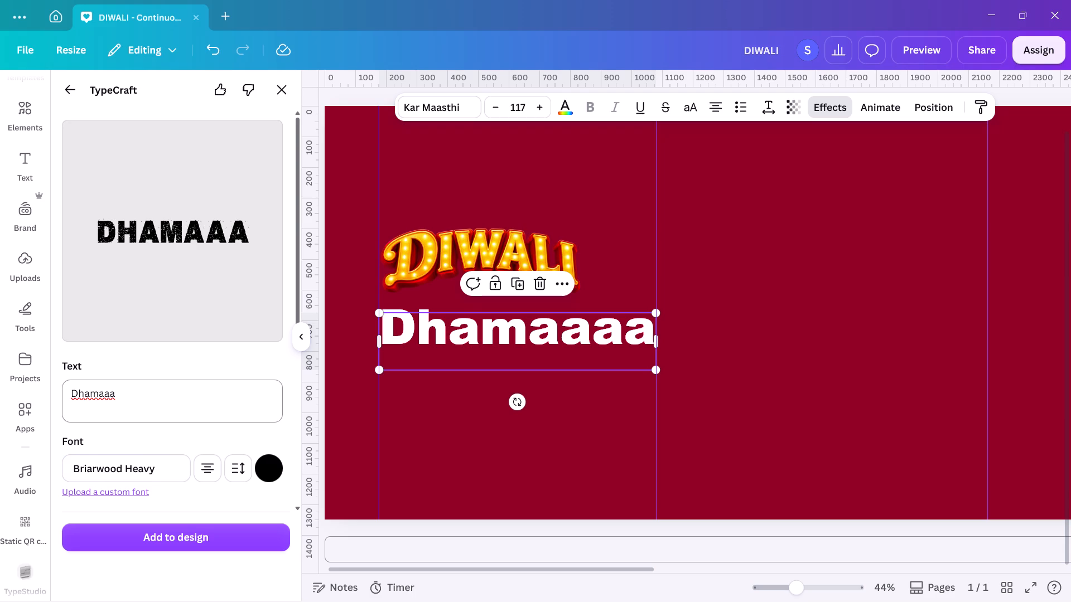
# Switch to the Brave browser and close the YouTube Shorts tutorial to get to the Instagram Downloader page with the reference carousel.
pyautogui.hotkey('alt', 'Tab')
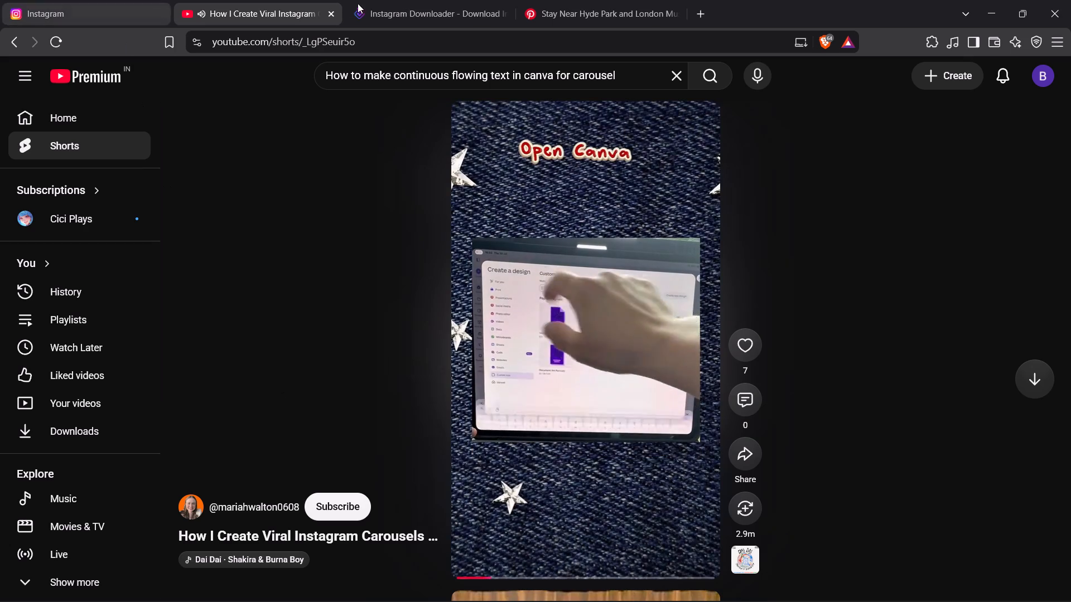
pyautogui.click(329, 10)
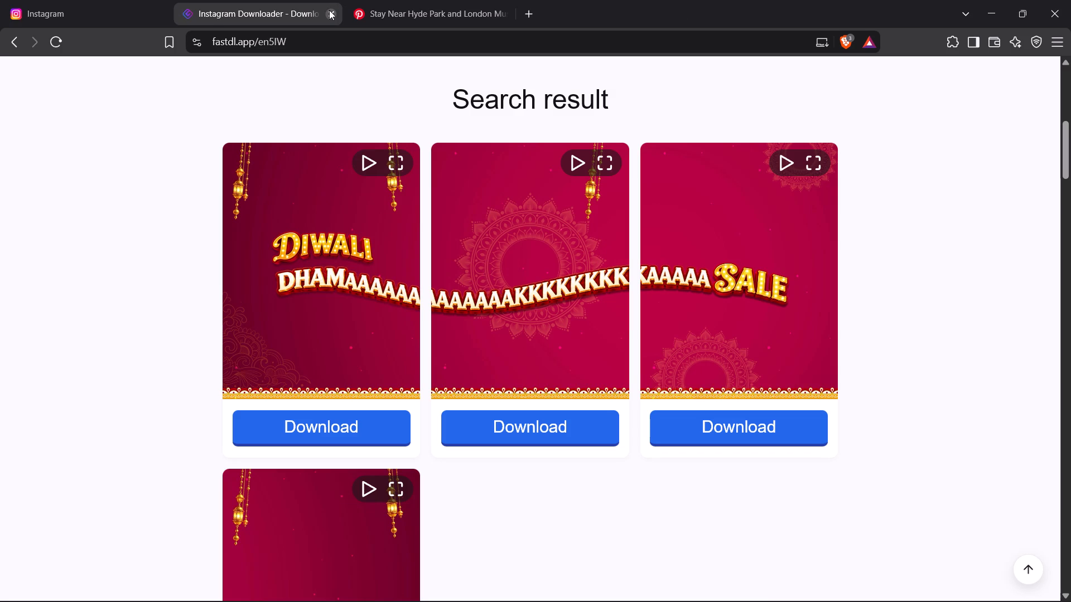
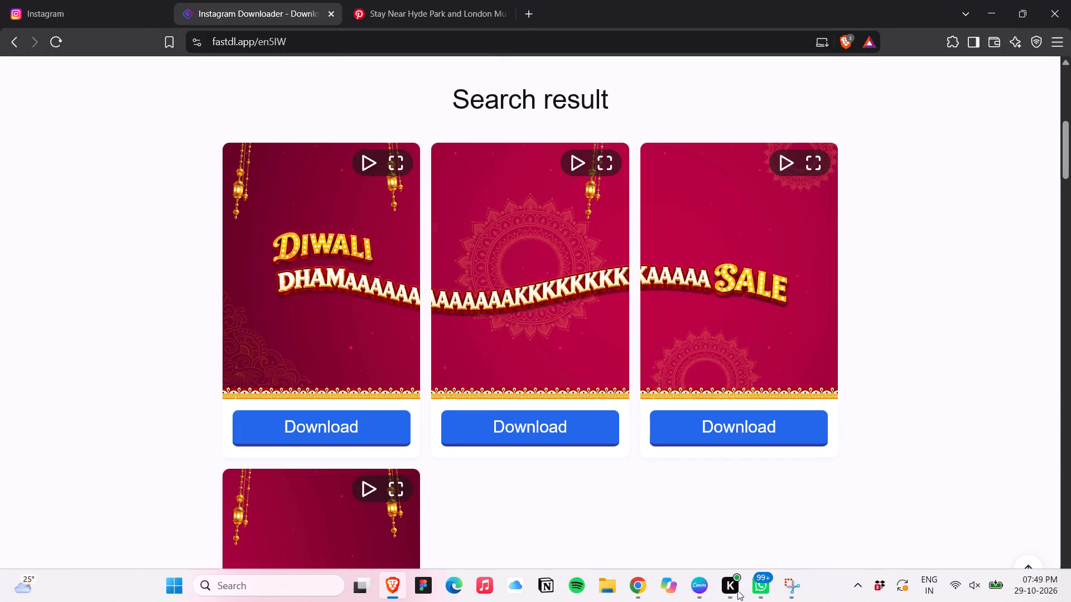
# Back in Canva, apply the wavy warp effect to the Dhamaaa text in TypeCraft.
pyautogui.click(702, 586)
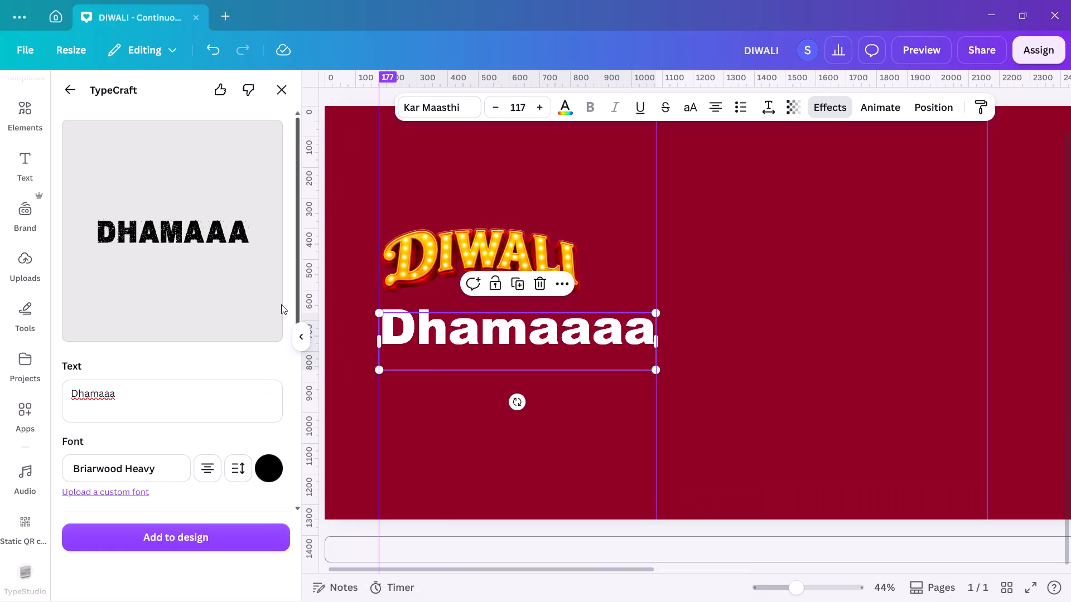
pyautogui.scroll(-2, 168, 381)
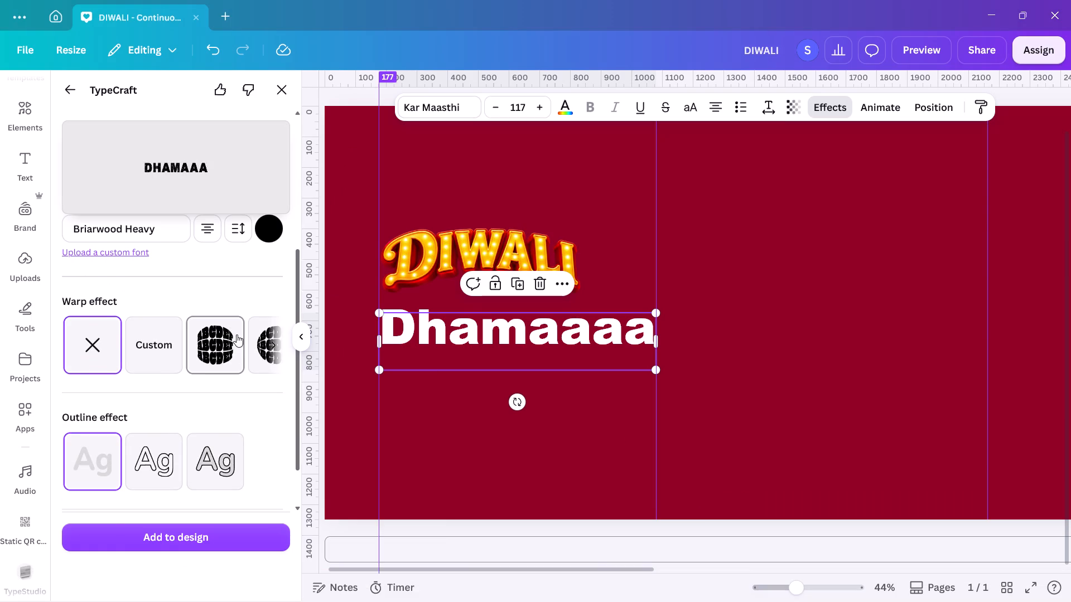
pyautogui.click(273, 346)
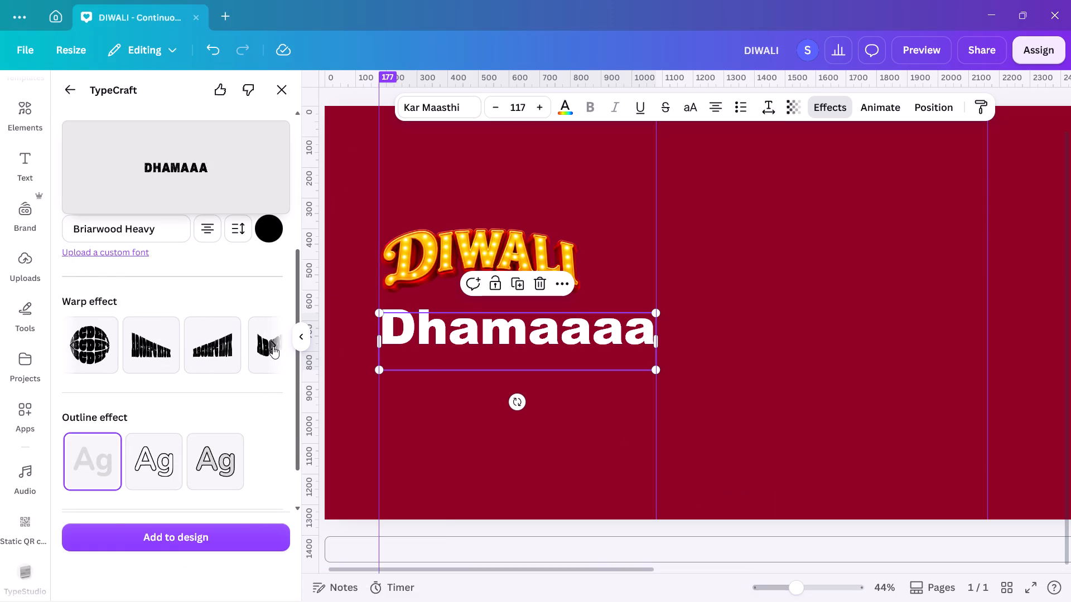
pyautogui.click(273, 346)
pyautogui.click(95, 347)
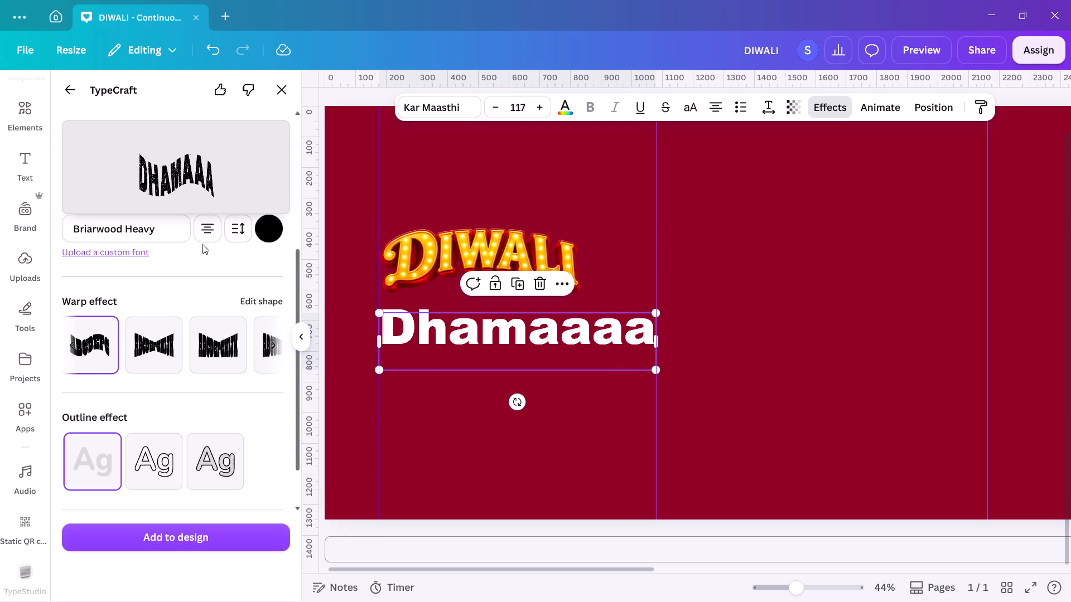
# Change the colour of the TypeCraft Dhamaaa text from the default solid colours to yellow.
pyautogui.scroll(1, 185, 439)
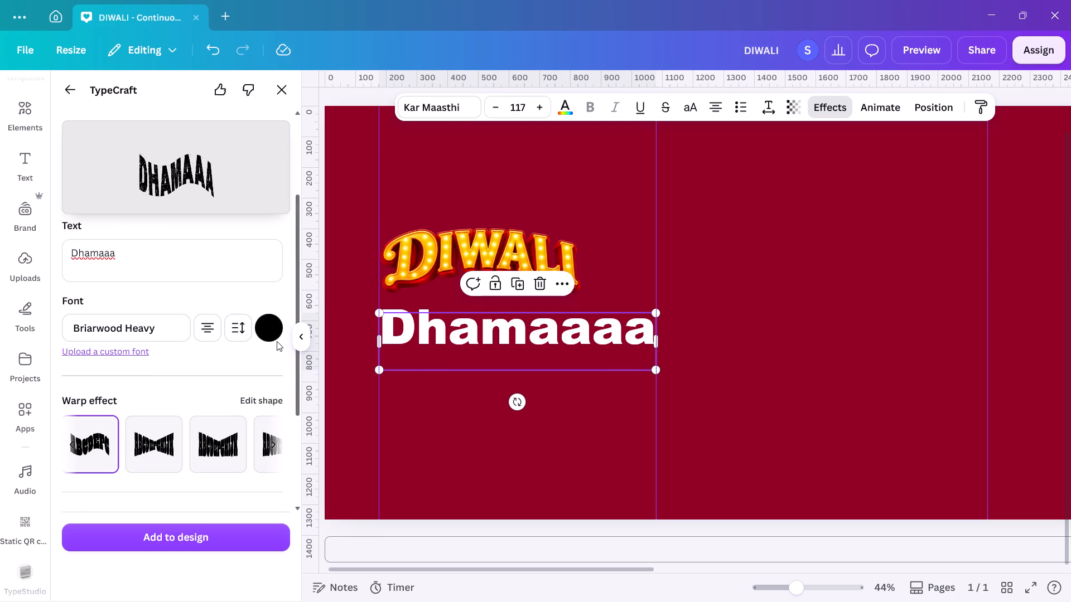
pyautogui.click(277, 341)
pyautogui.click(271, 326)
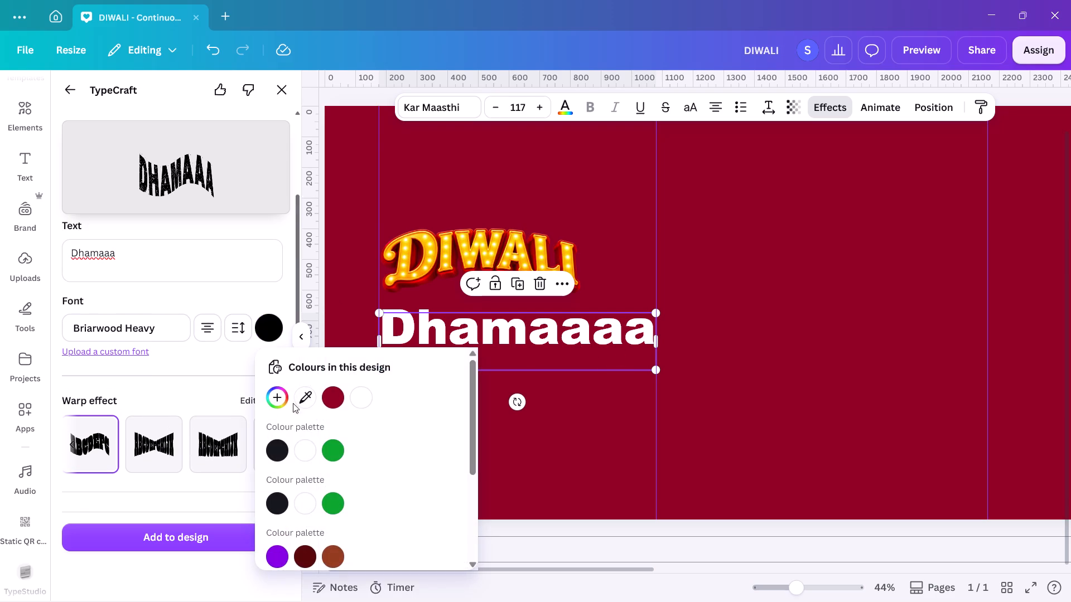
pyautogui.scroll(-4, 309, 445)
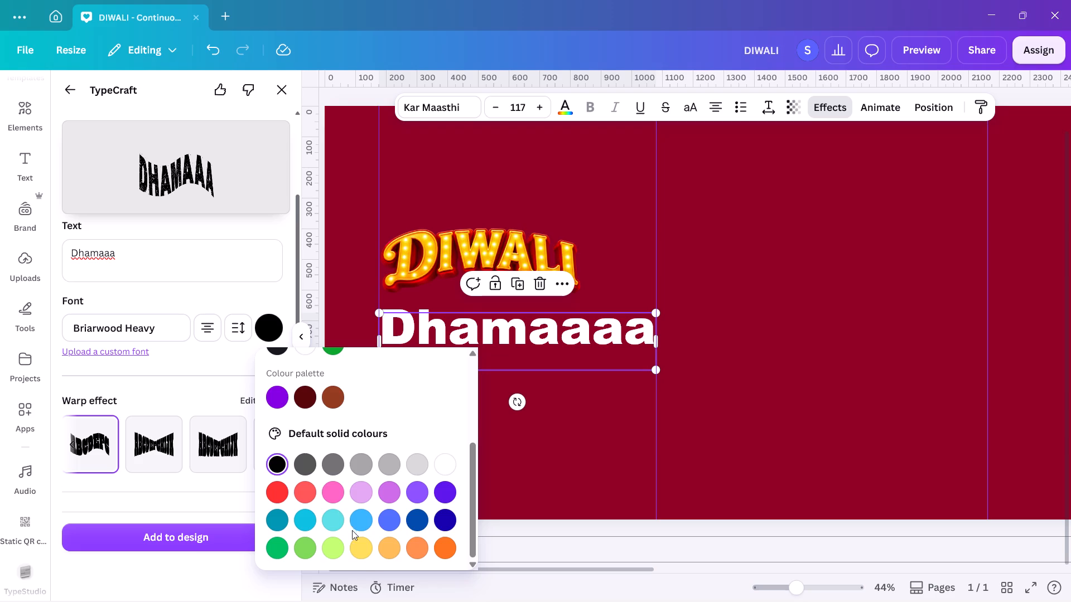
pyautogui.click(369, 556)
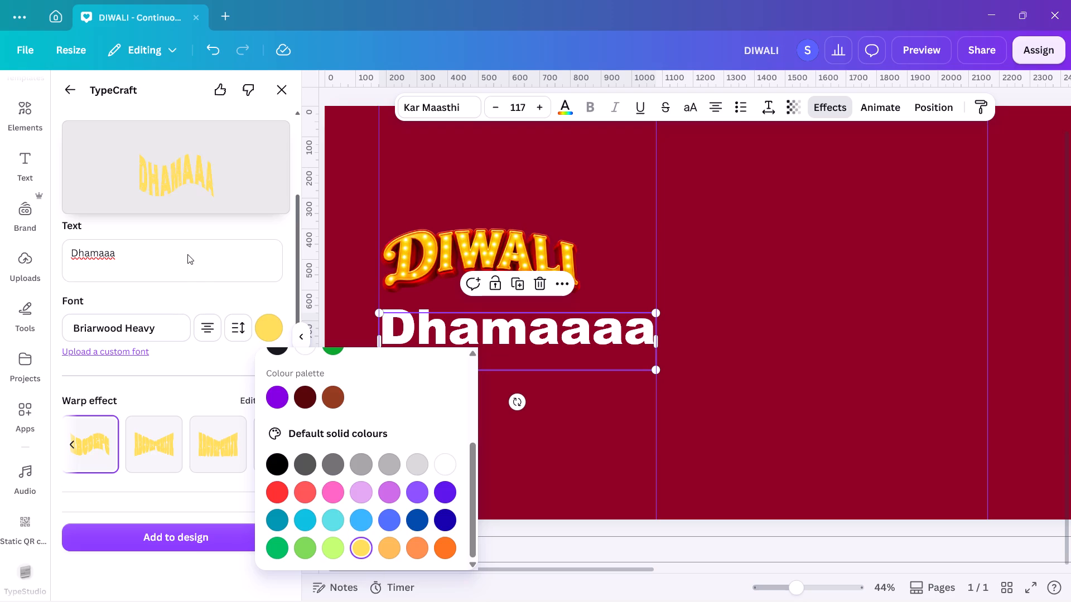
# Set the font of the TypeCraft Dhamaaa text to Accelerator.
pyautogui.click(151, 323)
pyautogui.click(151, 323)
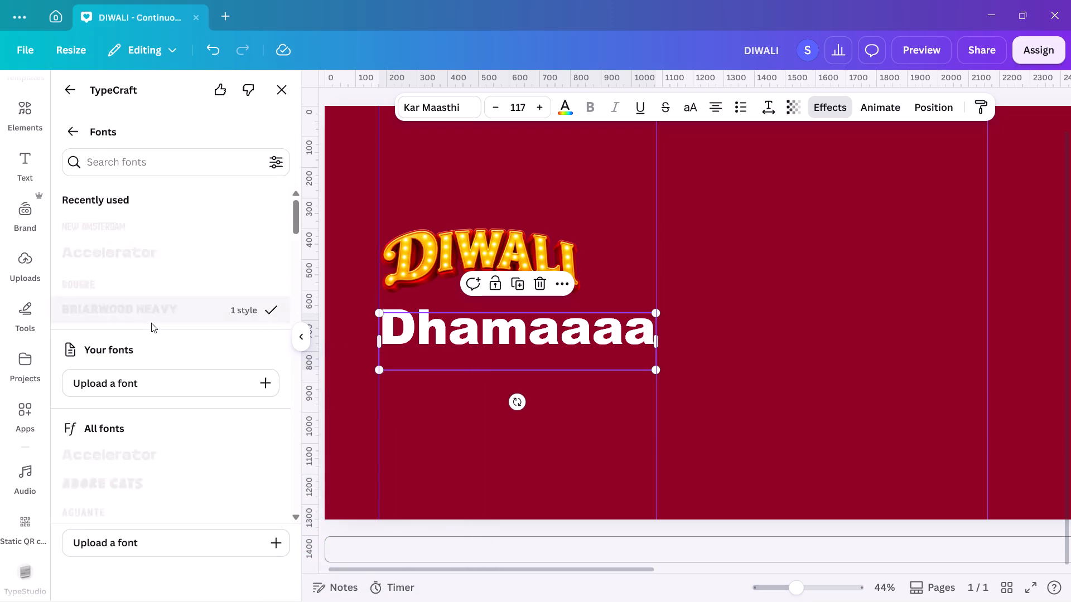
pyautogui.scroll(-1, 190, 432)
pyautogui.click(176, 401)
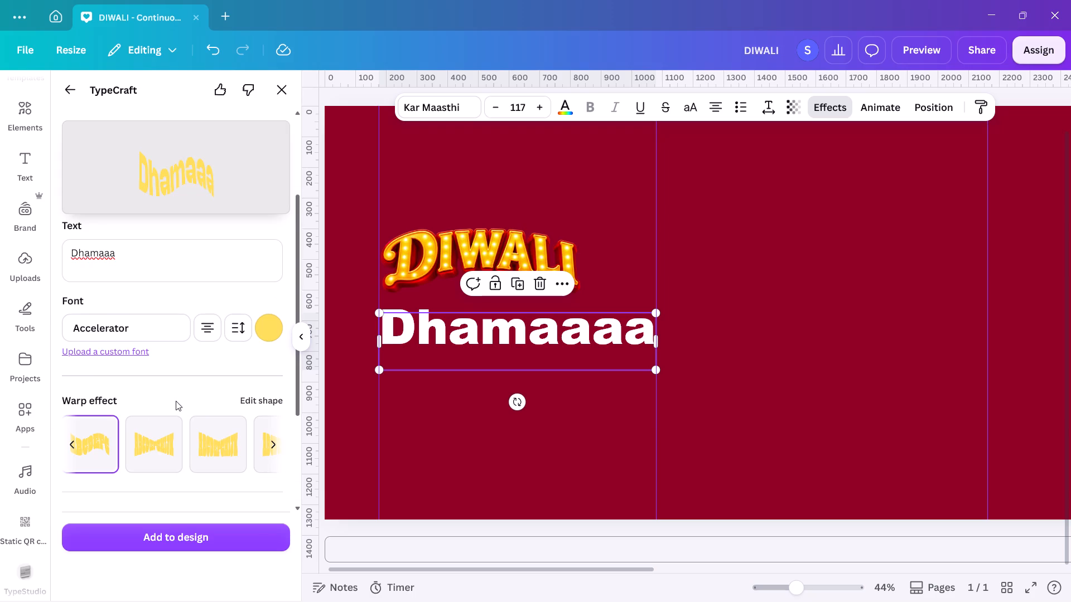
# Browse the TypeCraft fonts and set the Dhamaaa text to Extra Innings.
pyautogui.click(147, 327)
pyautogui.scroll(-2, 187, 445)
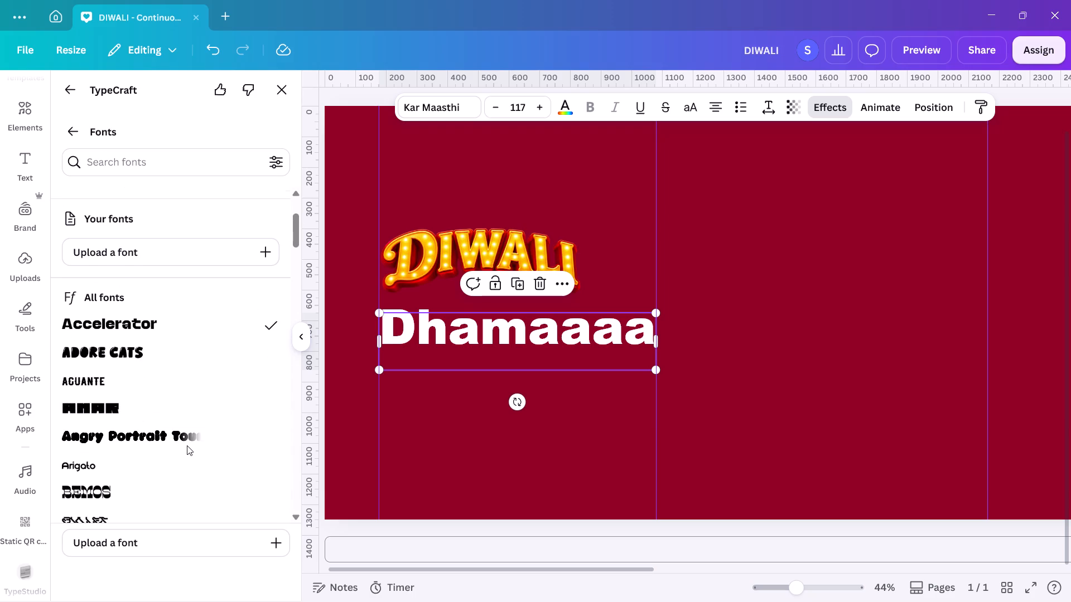
pyautogui.scroll(-3, 187, 445)
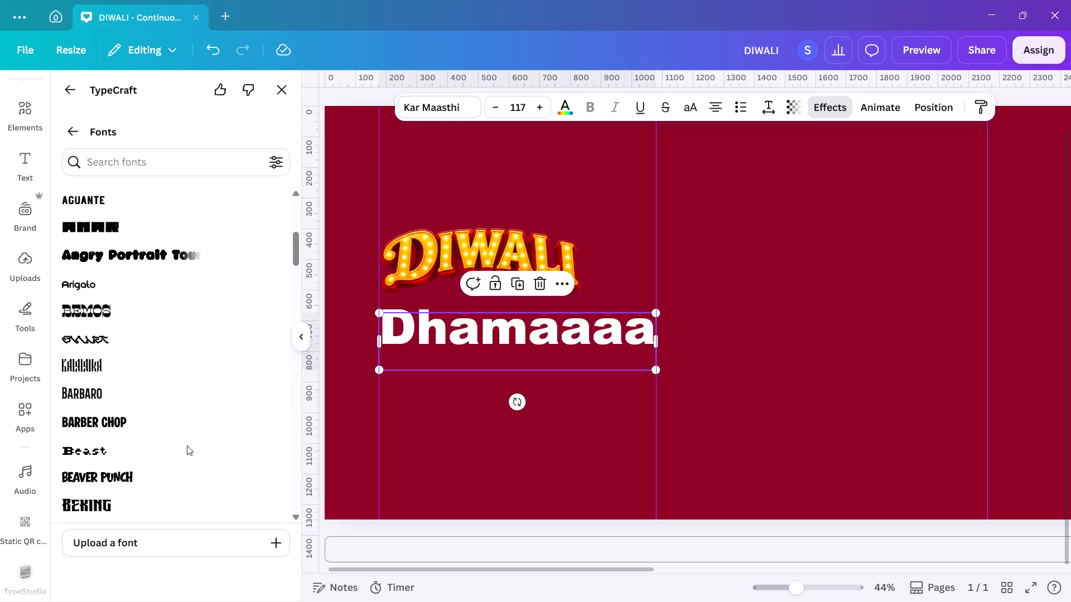
pyautogui.scroll(-3, 187, 445)
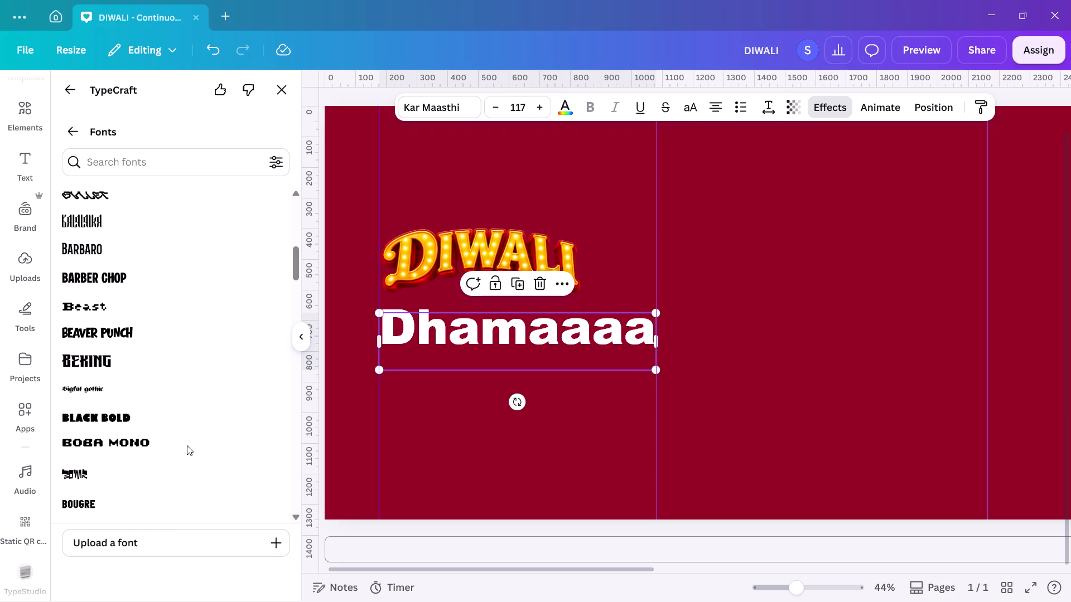
pyautogui.scroll(-2, 187, 445)
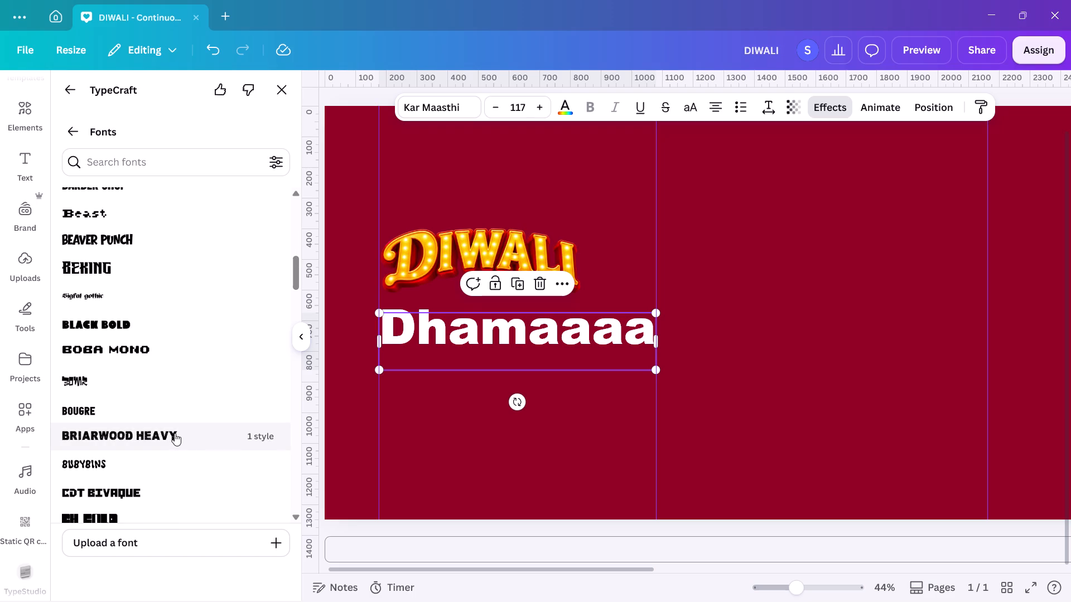
pyautogui.scroll(-2, 169, 412)
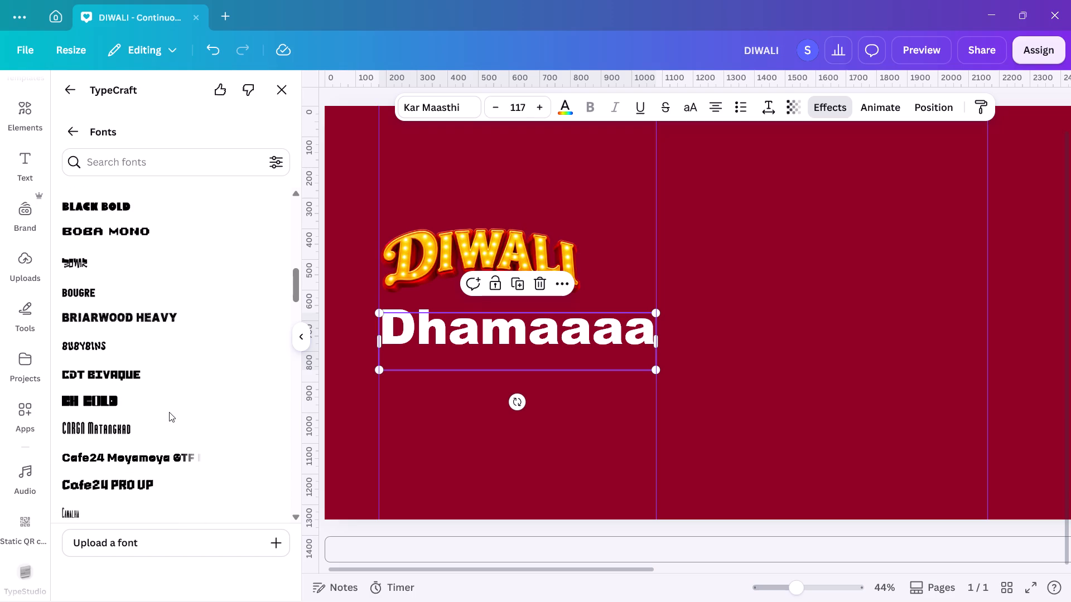
pyautogui.scroll(-1, 169, 412)
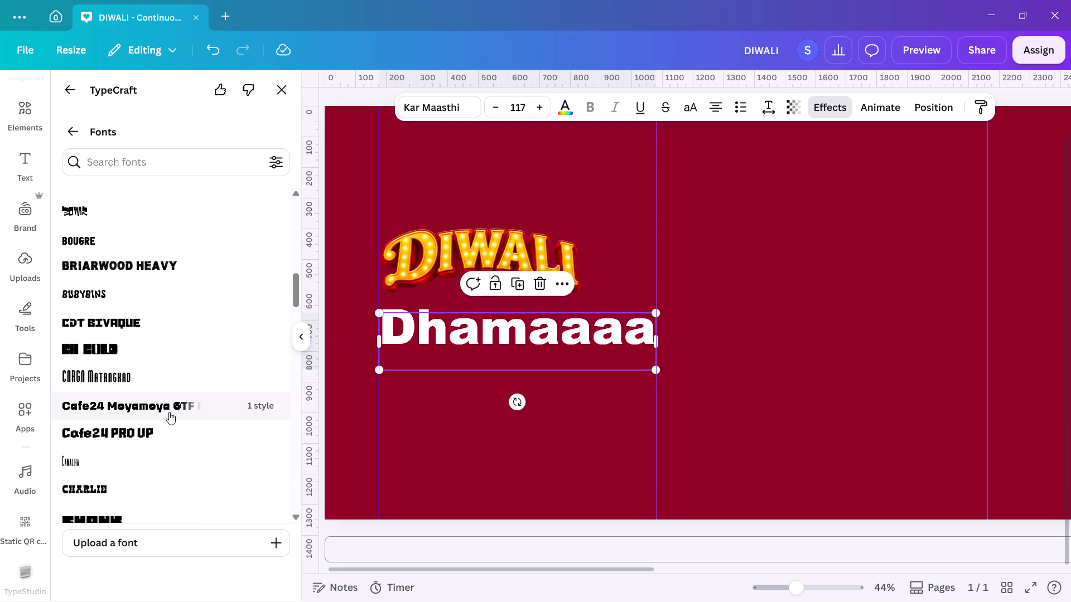
pyautogui.scroll(-2, 169, 412)
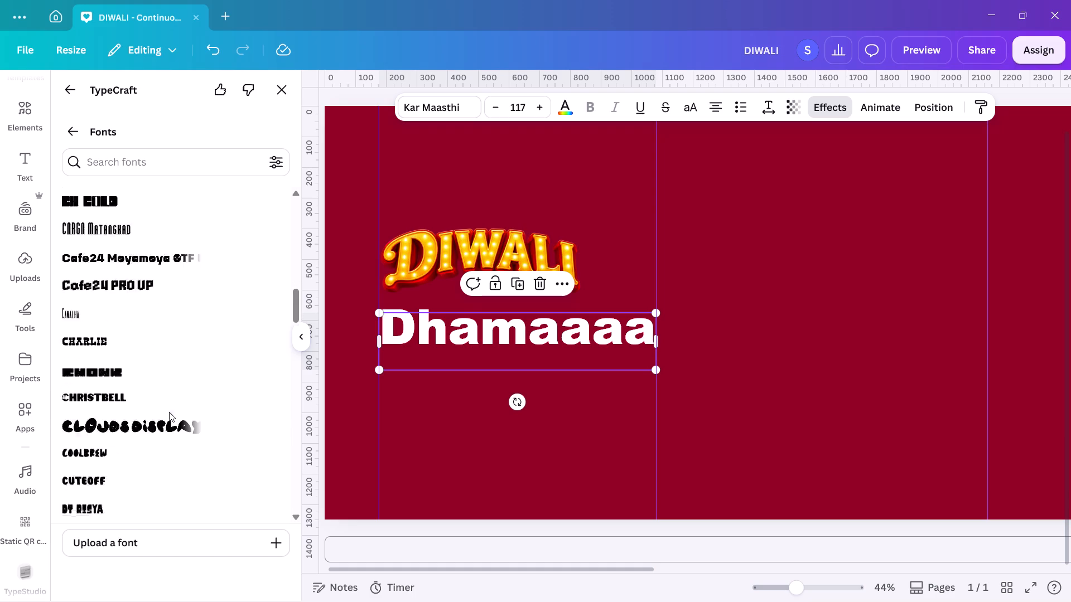
pyautogui.scroll(-3, 169, 412)
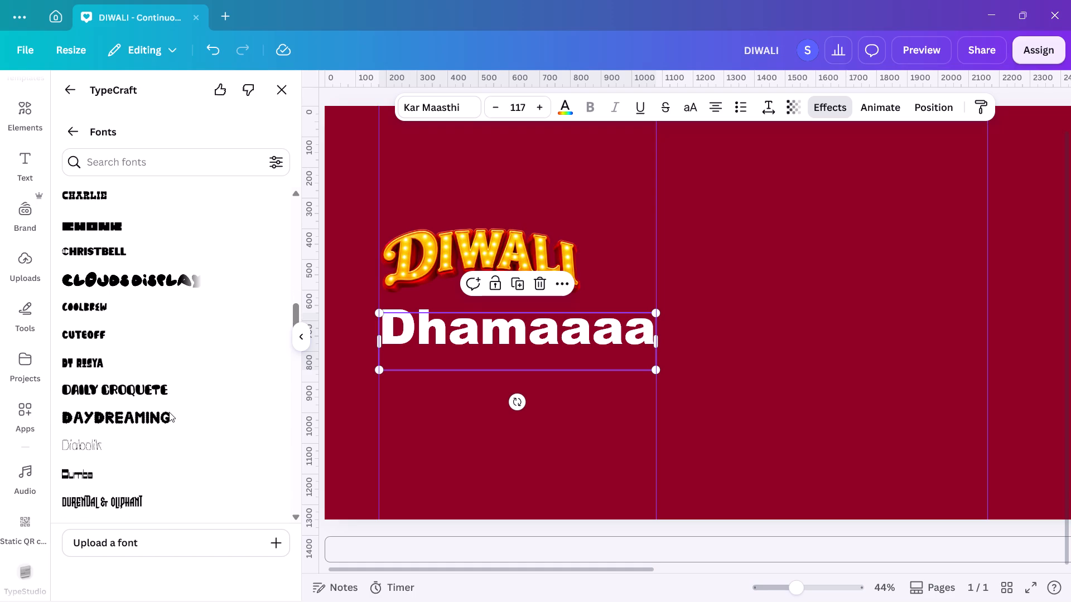
pyautogui.scroll(-4, 169, 412)
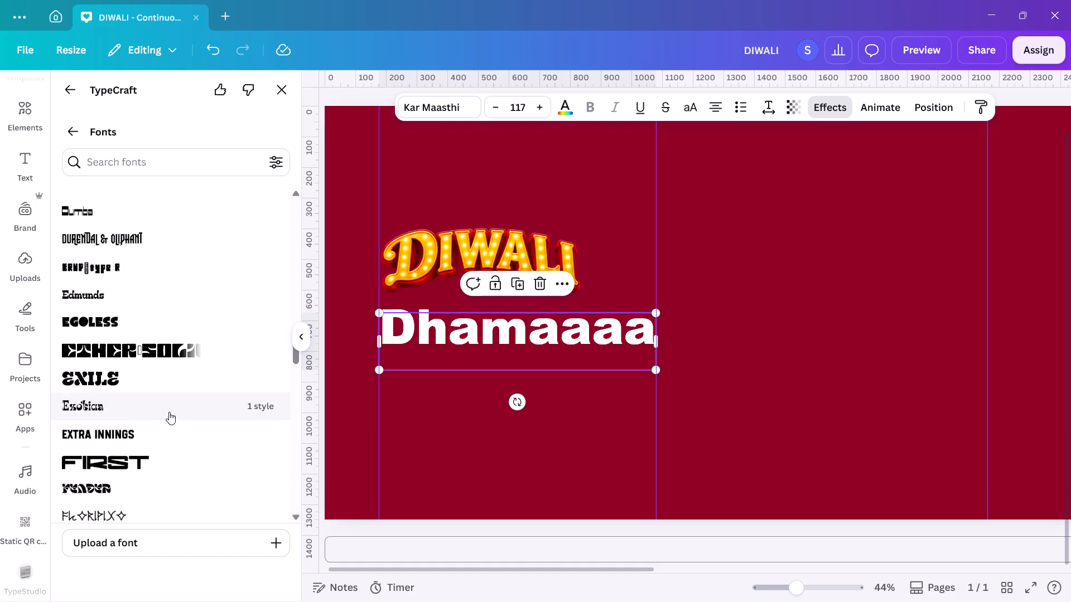
pyautogui.scroll(-1, 169, 412)
pyautogui.click(156, 376)
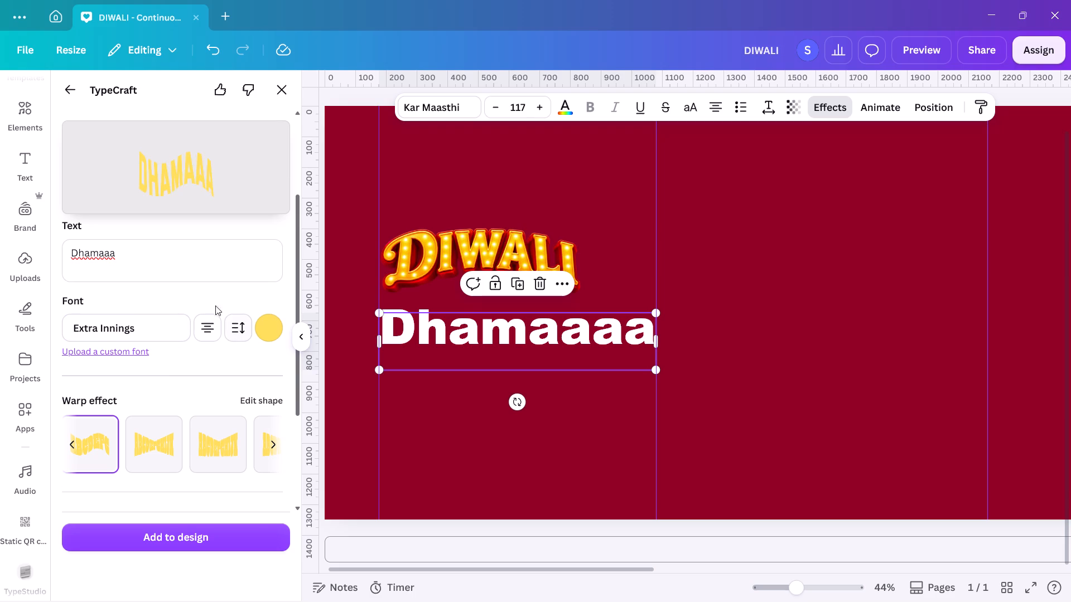
# Look through the TypeCraft font list for another bold display font for the Dhamaaa text.
pyautogui.click(171, 332)
pyautogui.scroll(-3, 171, 332)
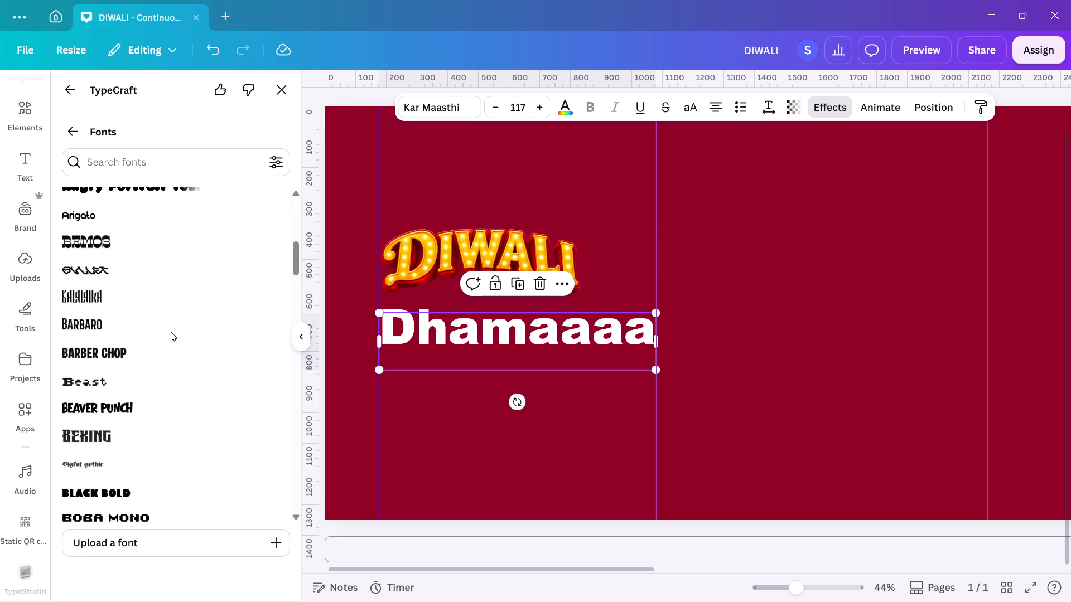
pyautogui.scroll(-11, 171, 332)
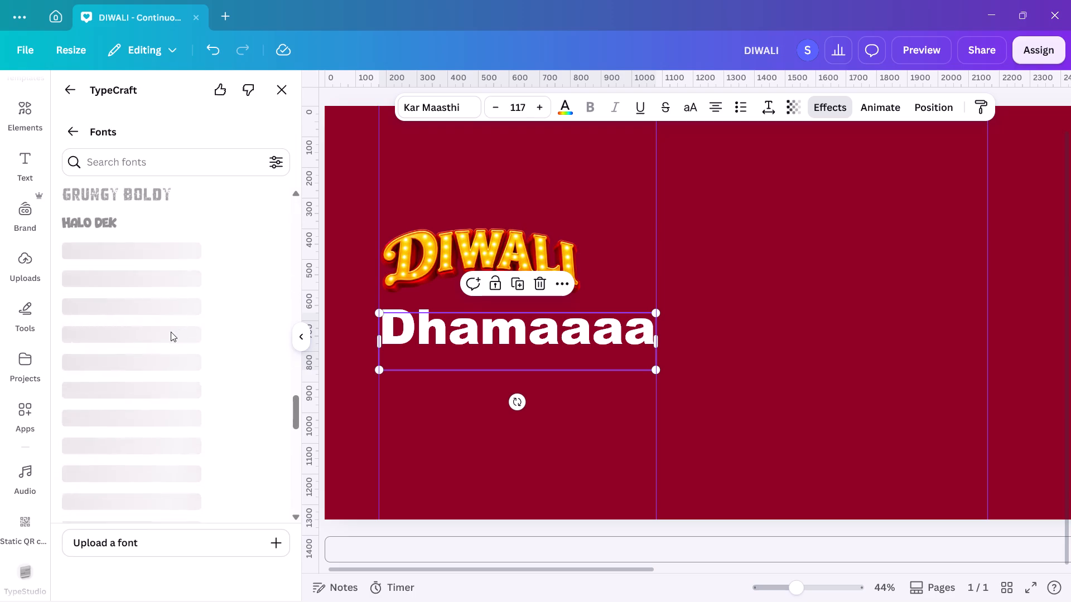
pyautogui.scroll(-2, 171, 332)
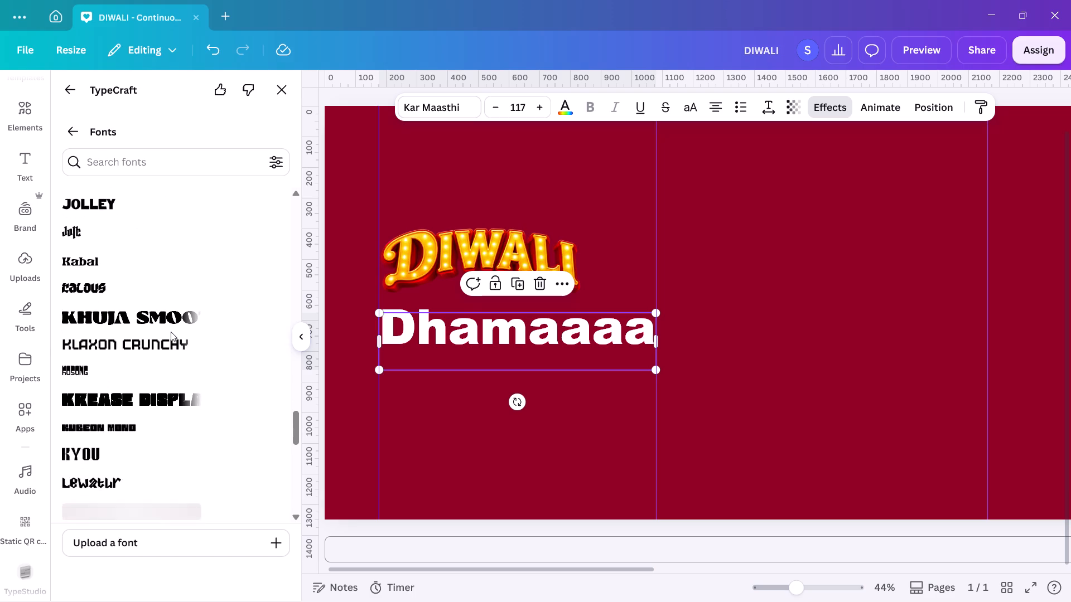
pyautogui.scroll(-3, 171, 332)
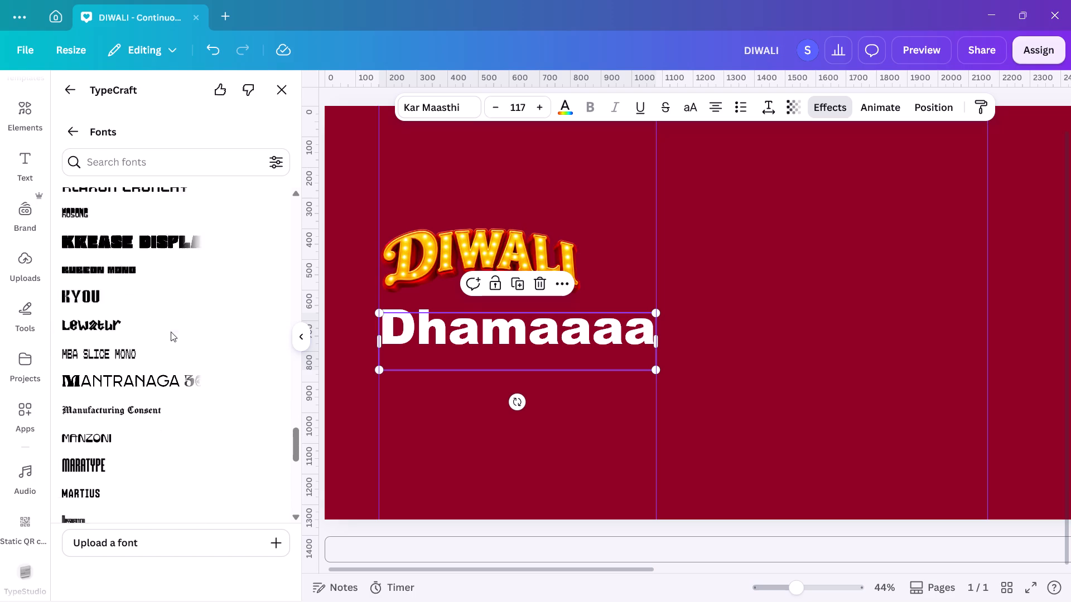
pyautogui.scroll(-2, 171, 332)
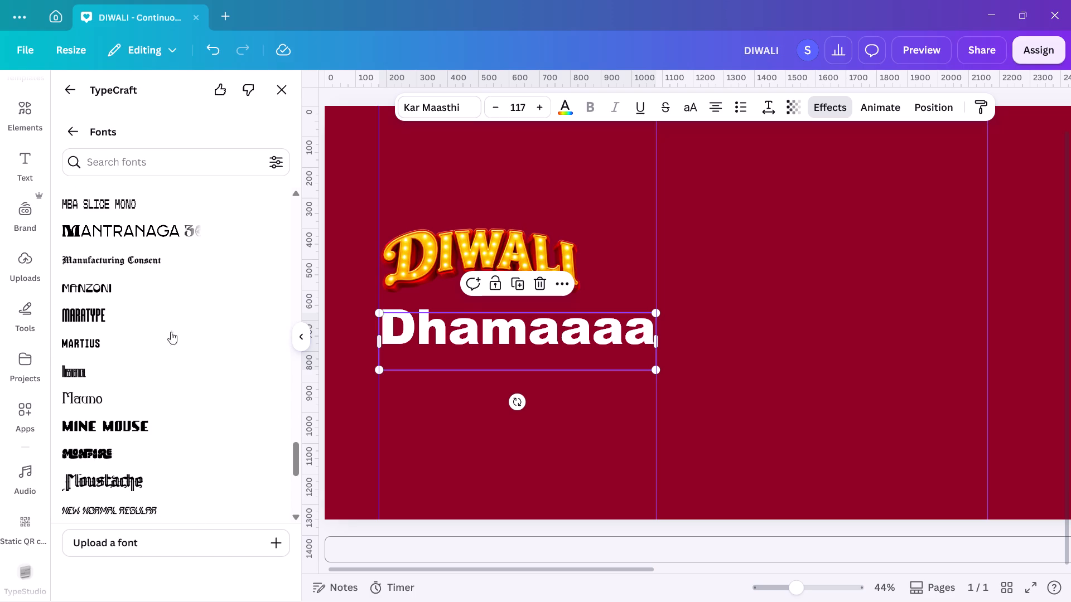
pyautogui.scroll(-1, 171, 332)
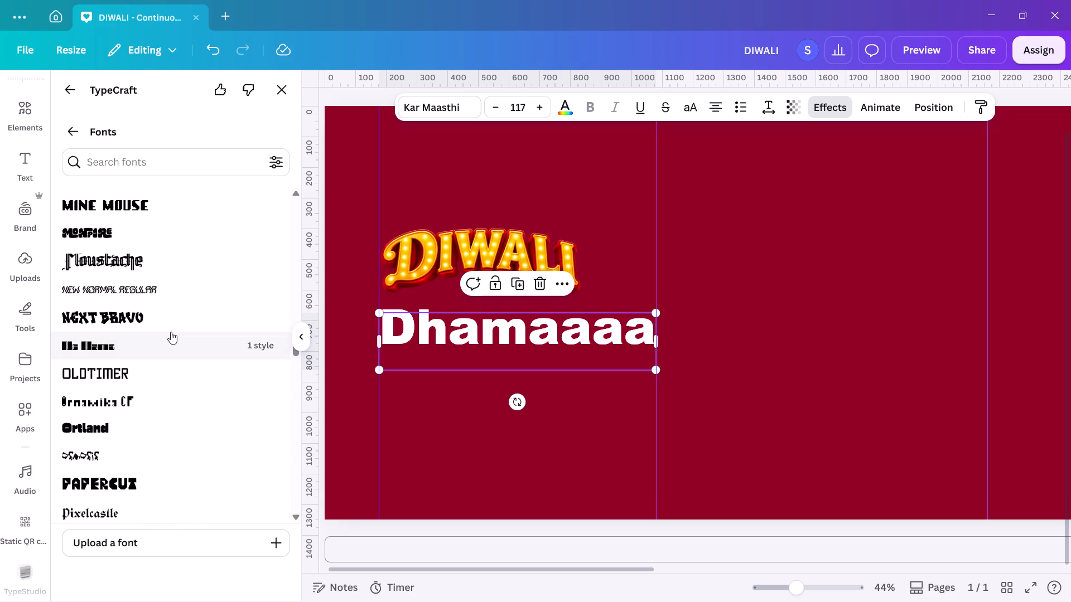
pyautogui.scroll(-4, 171, 332)
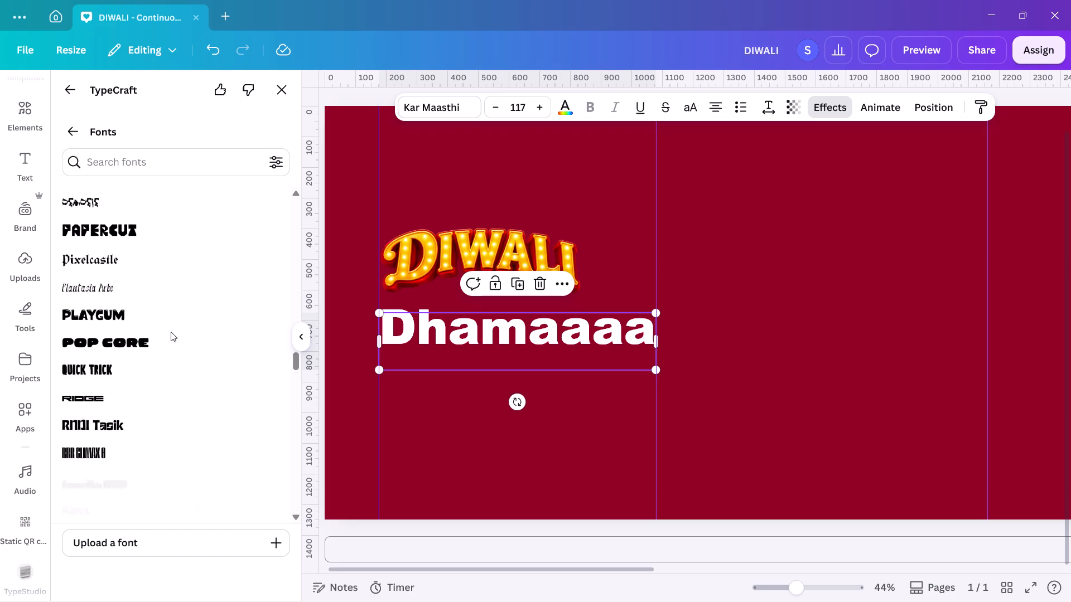
pyautogui.scroll(-2, 171, 332)
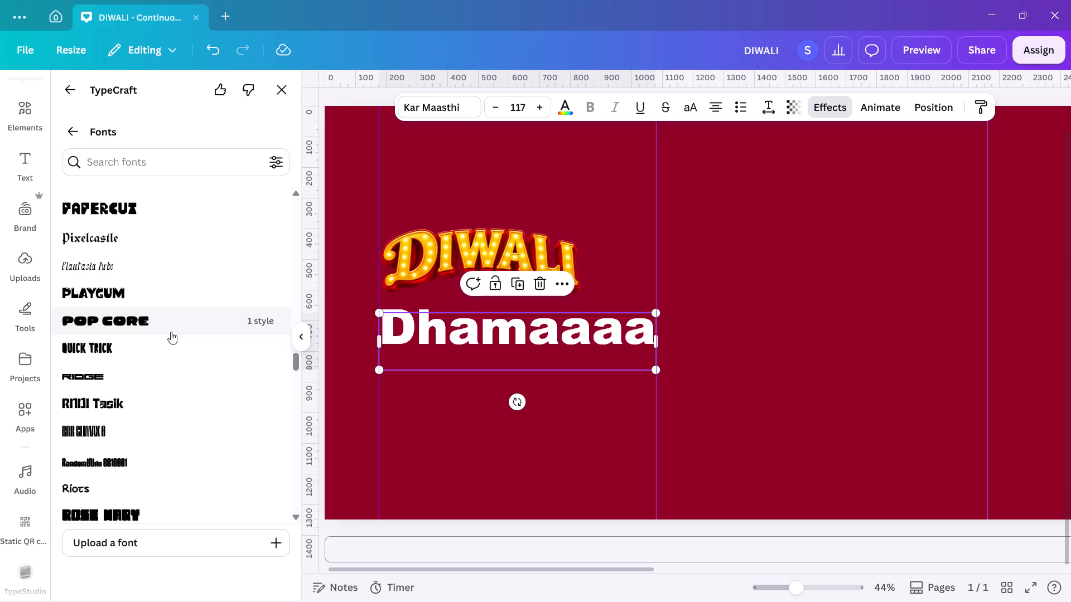
pyautogui.scroll(-1, 171, 332)
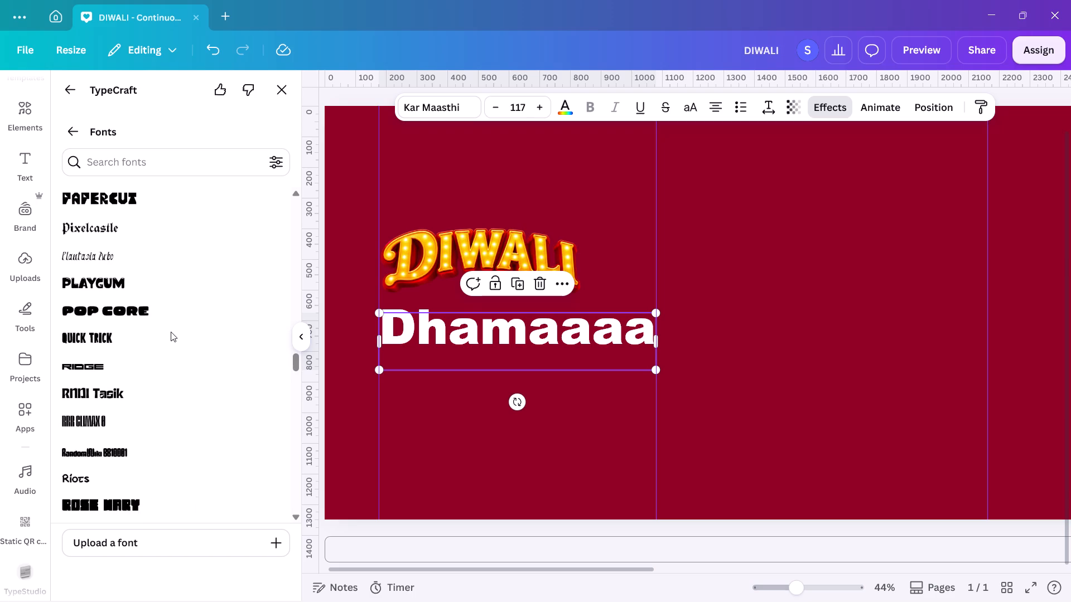
pyautogui.scroll(-1, 171, 332)
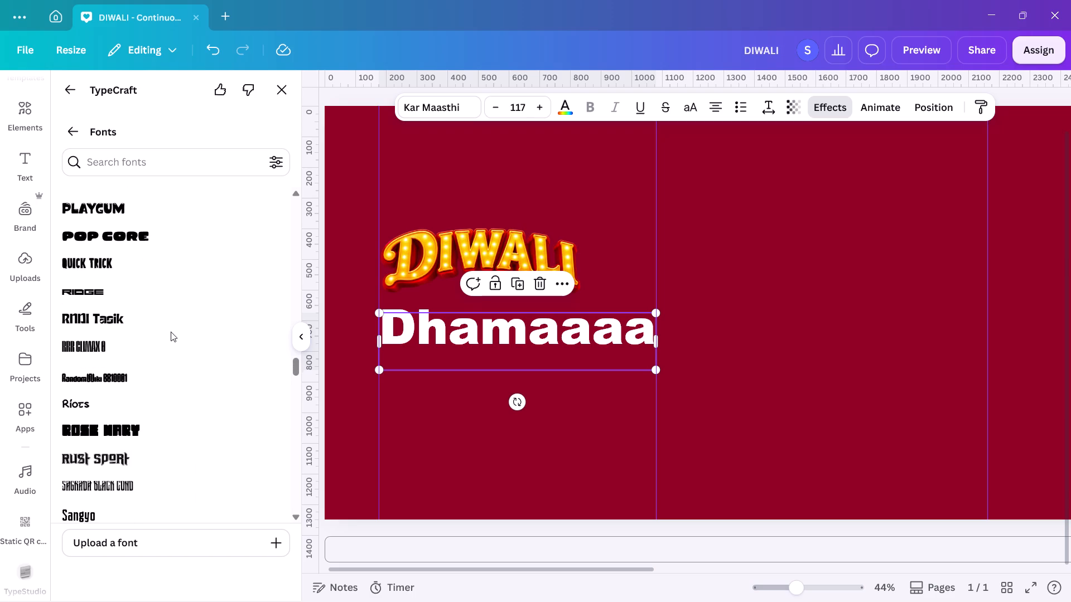
pyautogui.scroll(-2, 171, 332)
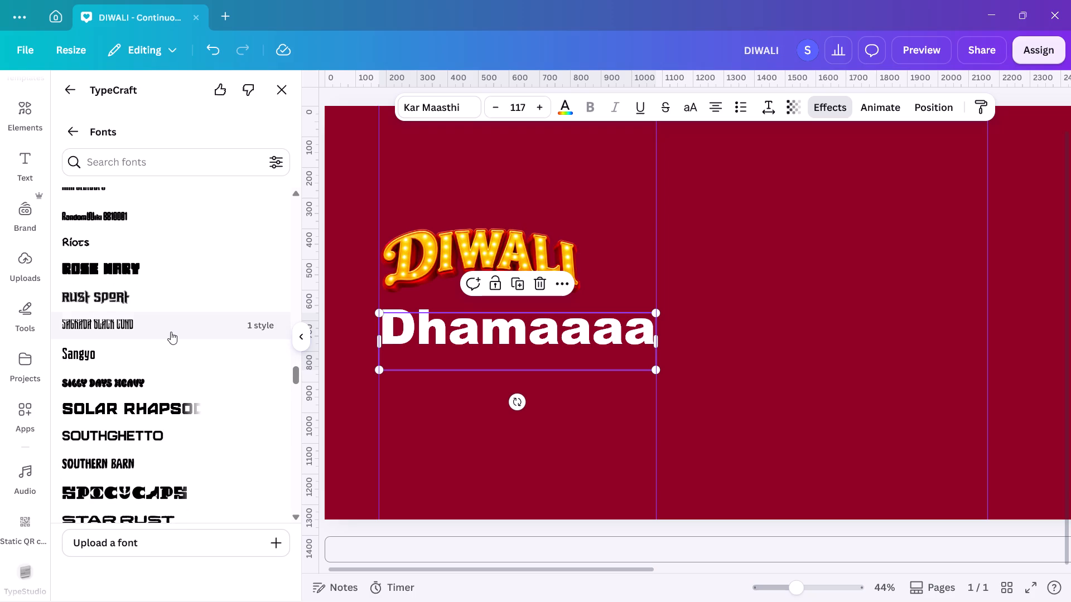
pyautogui.scroll(-3, 171, 332)
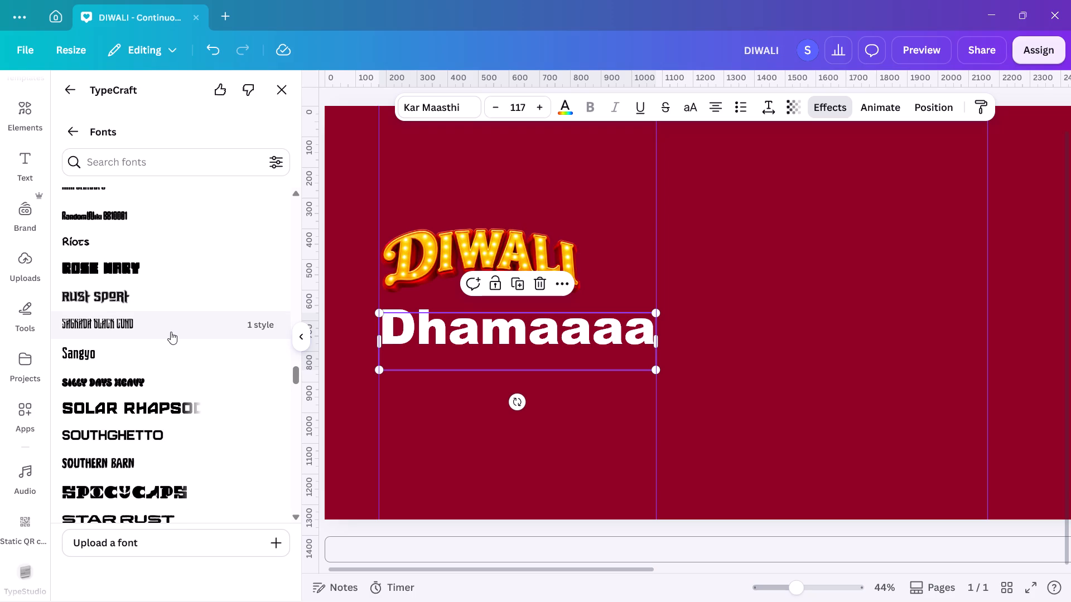
pyautogui.scroll(-4, 171, 332)
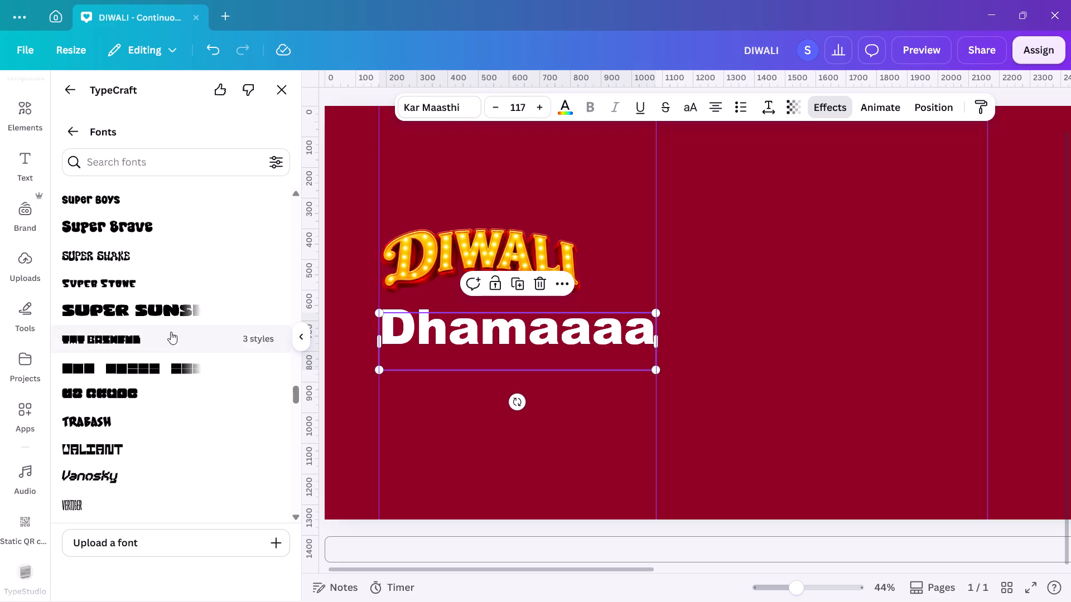
pyautogui.scroll(-1, 171, 332)
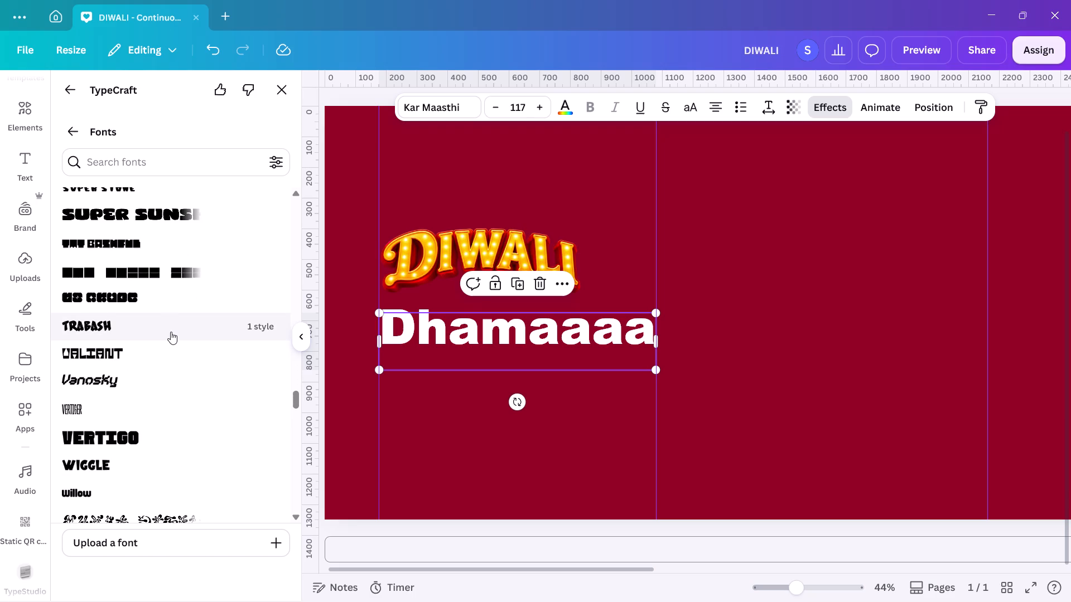
pyautogui.scroll(-3, 171, 332)
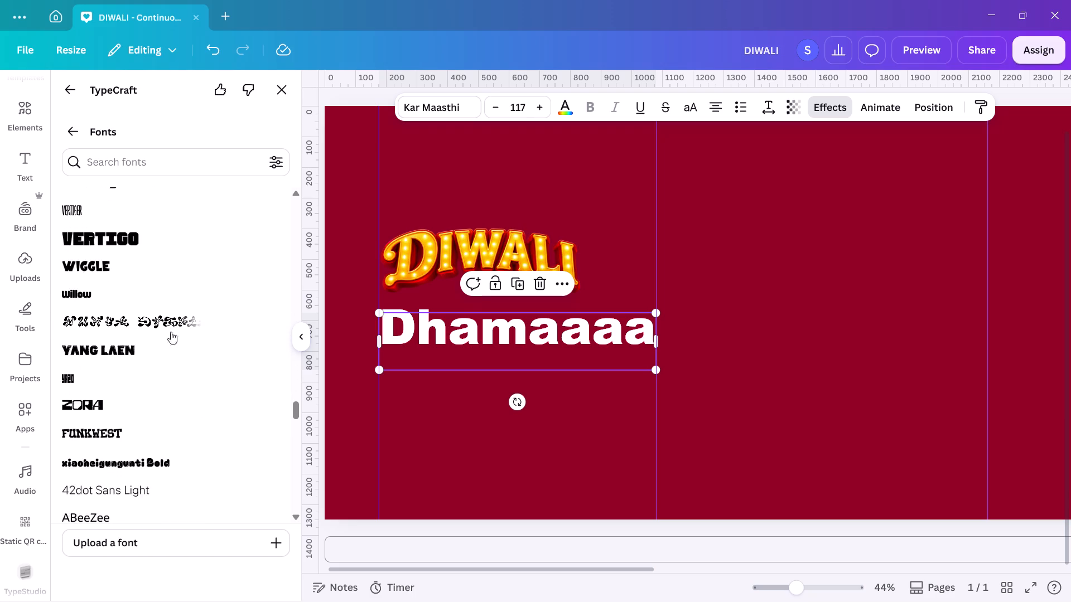
pyautogui.scroll(-2, 171, 332)
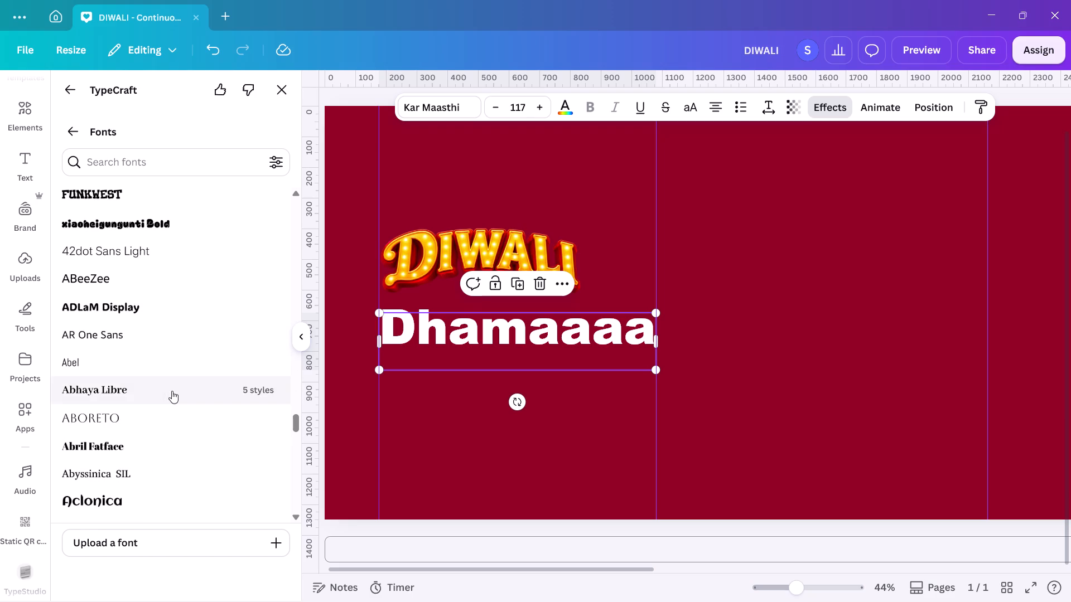
pyautogui.scroll(4, 172, 391)
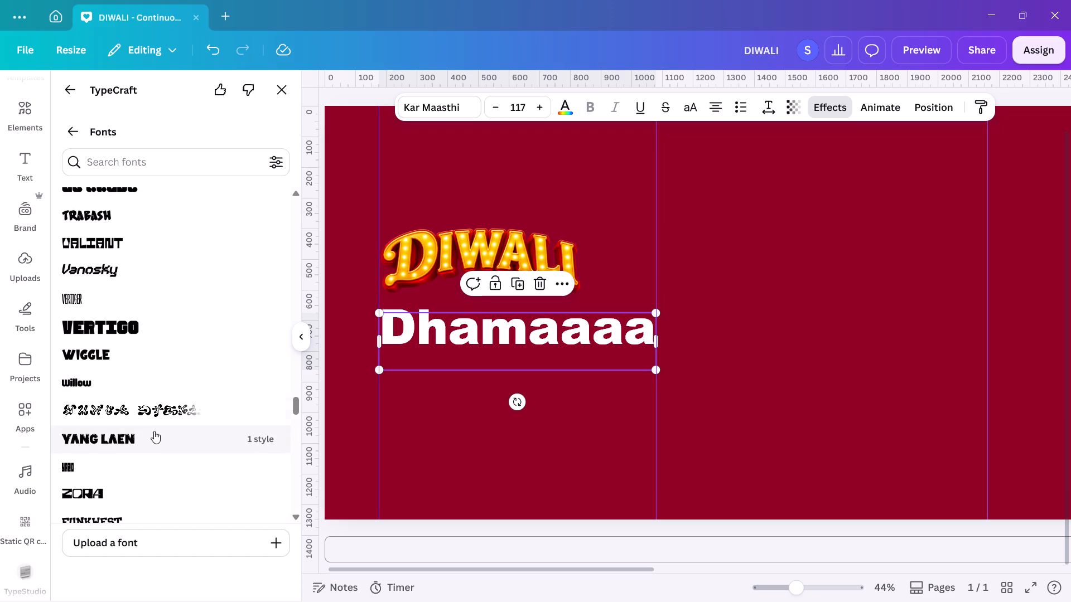
# Look back through the TypeCraft font list, up to Extra Innings, for a bold display font for the Dhamaaa text.
pyautogui.scroll(3, 151, 329)
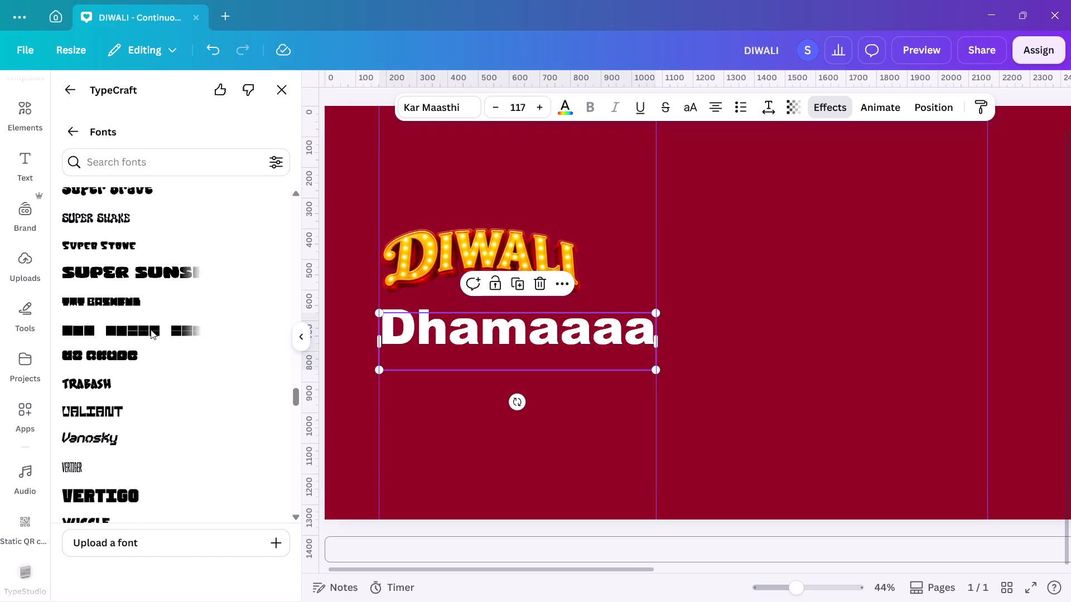
pyautogui.scroll(2, 152, 347)
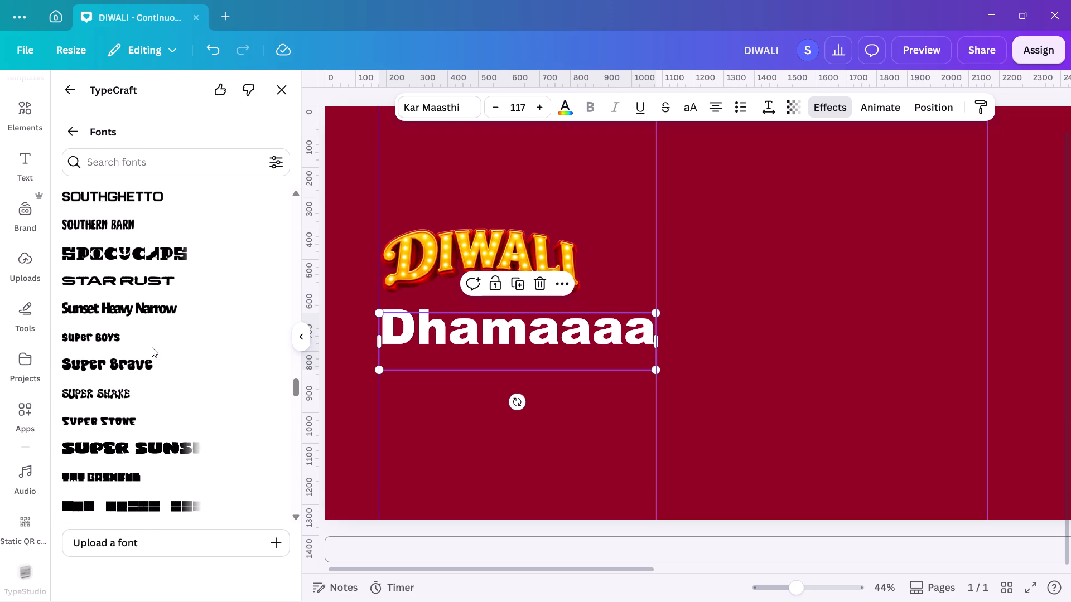
pyautogui.scroll(2, 152, 347)
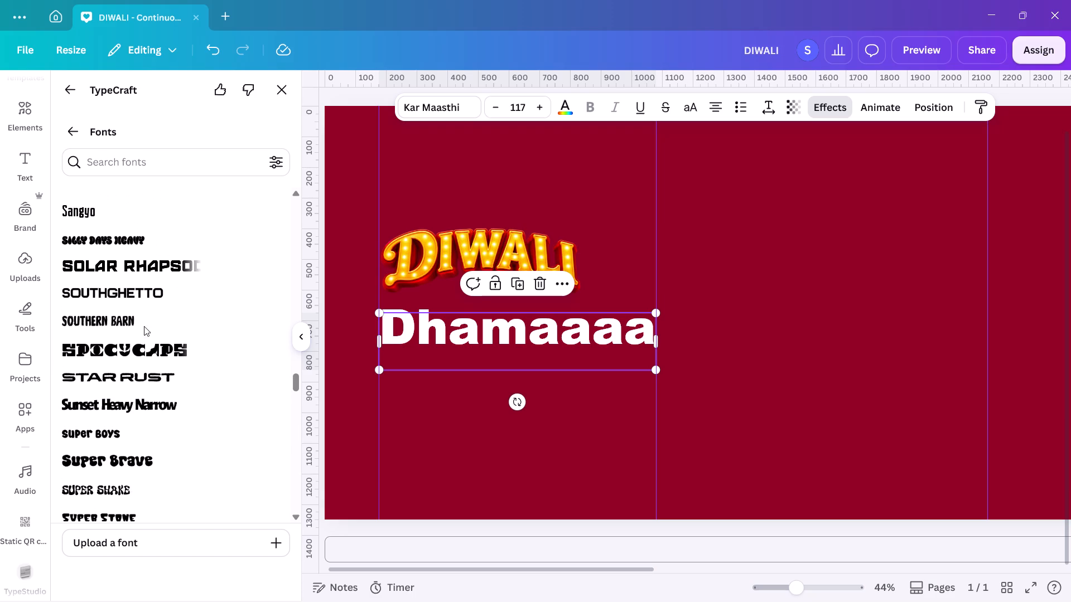
pyautogui.scroll(2, 141, 318)
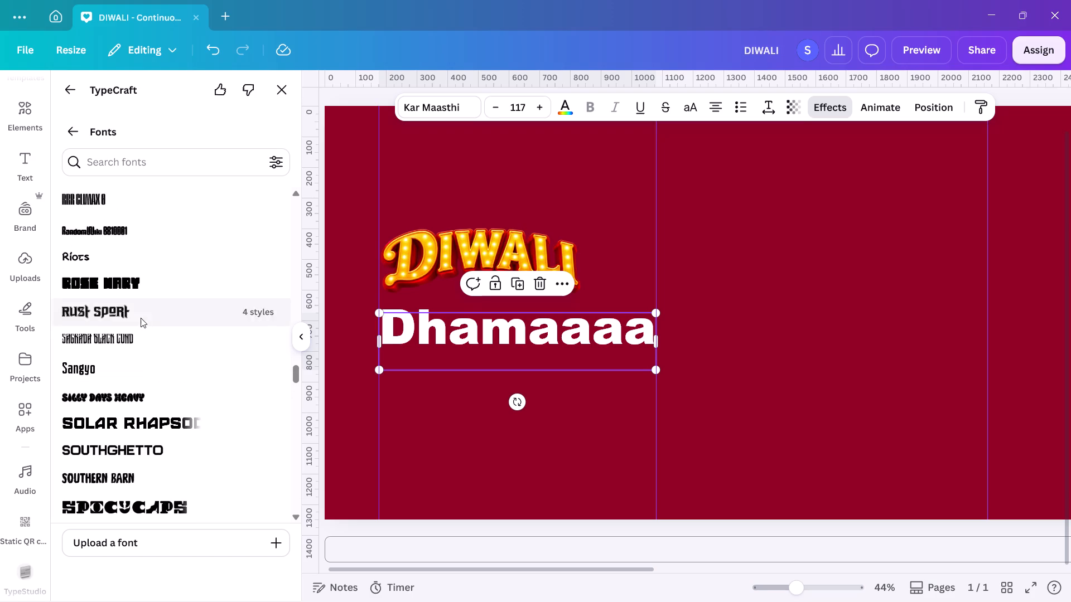
pyautogui.scroll(2, 141, 318)
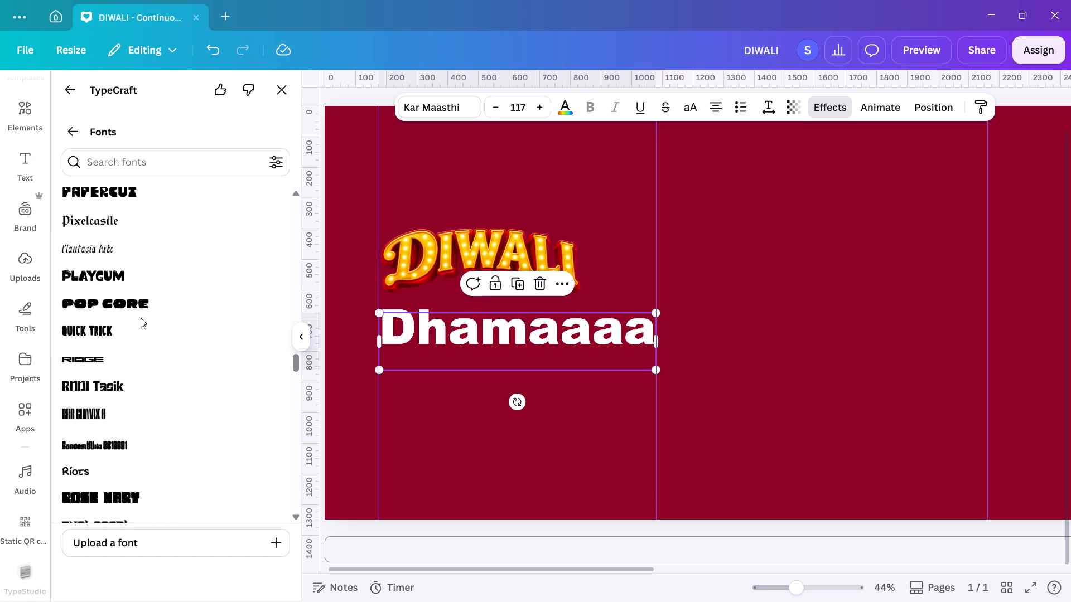
pyautogui.scroll(3, 141, 318)
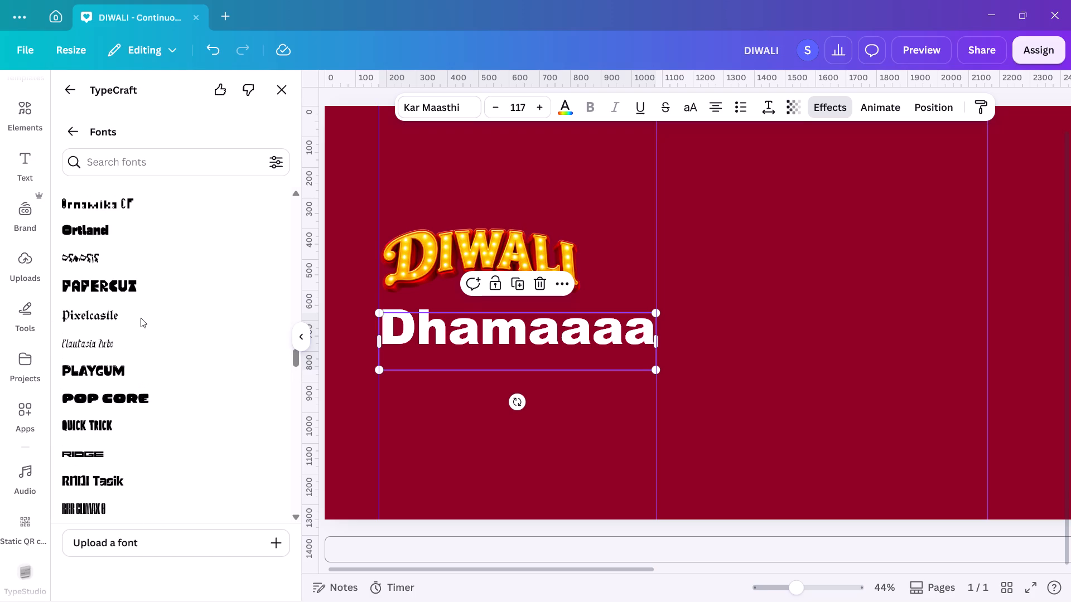
pyautogui.scroll(4, 141, 318)
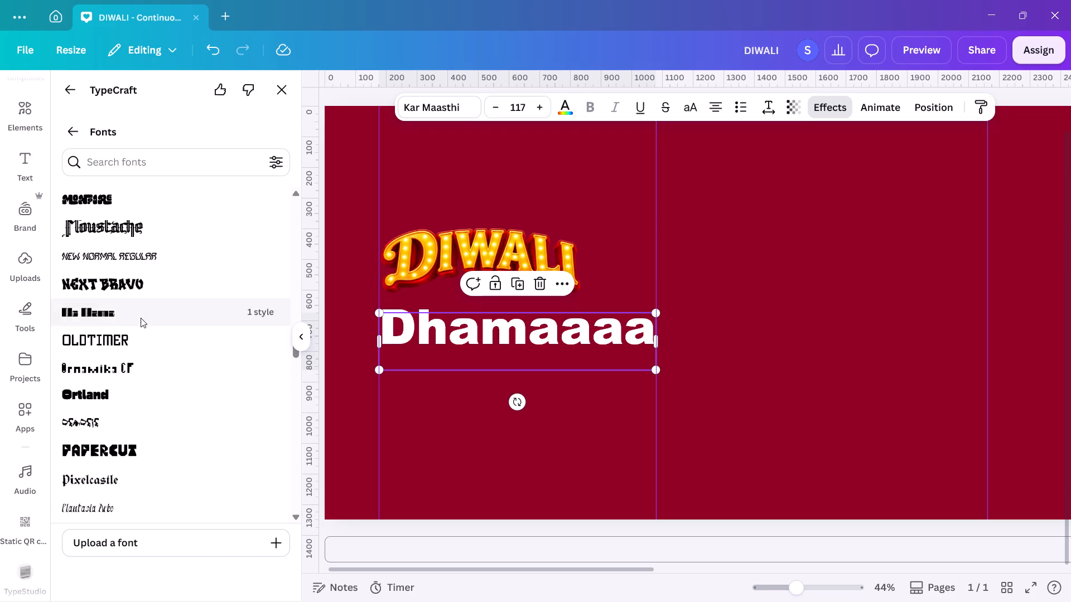
pyautogui.scroll(4, 141, 318)
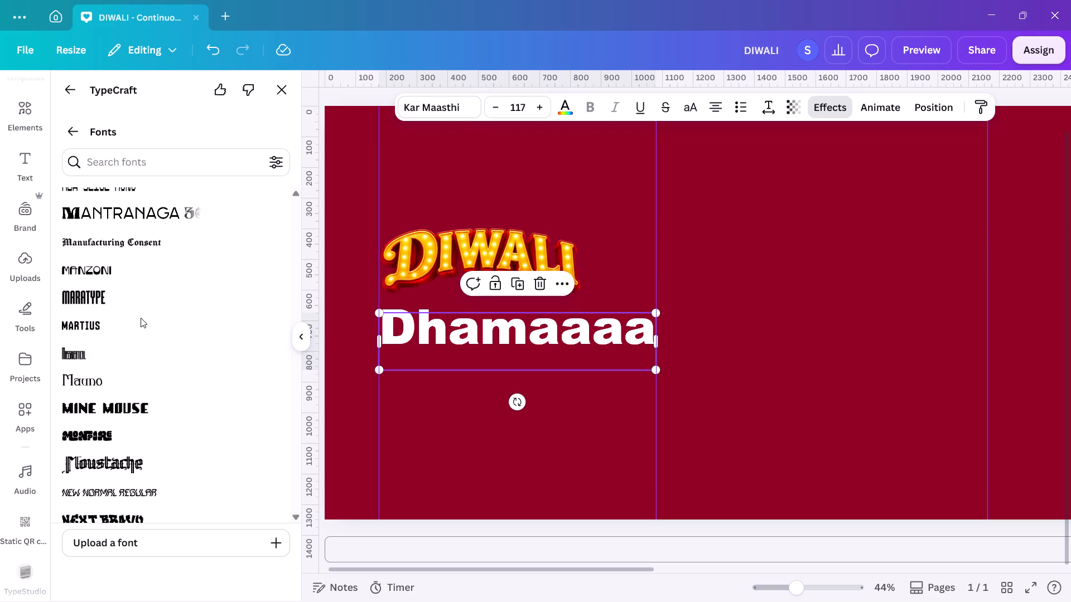
pyautogui.scroll(4, 141, 318)
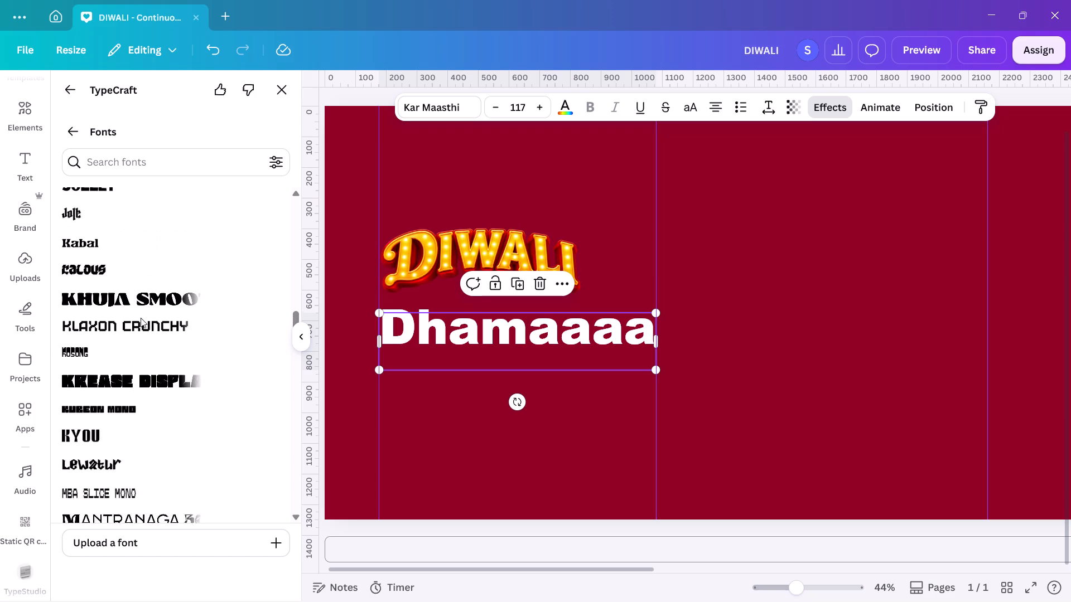
pyautogui.scroll(3, 141, 318)
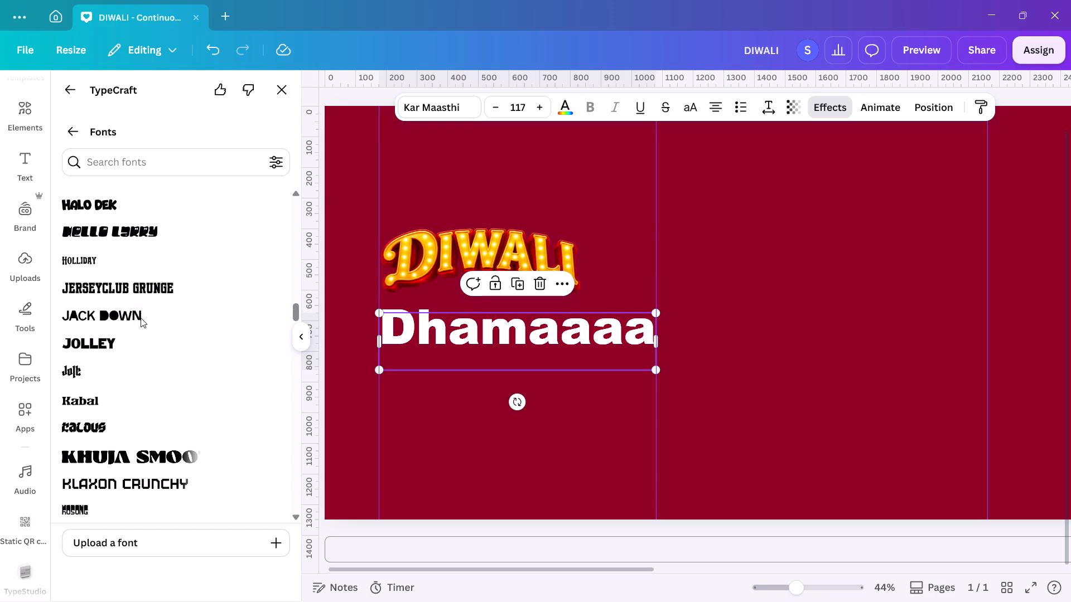
pyautogui.scroll(3, 141, 318)
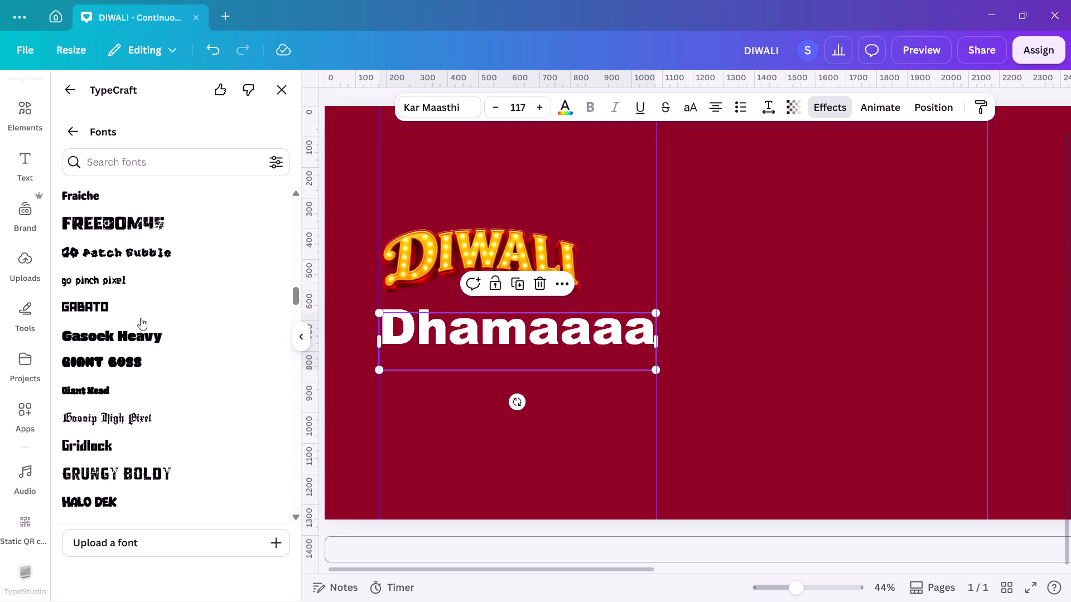
pyautogui.scroll(2, 141, 318)
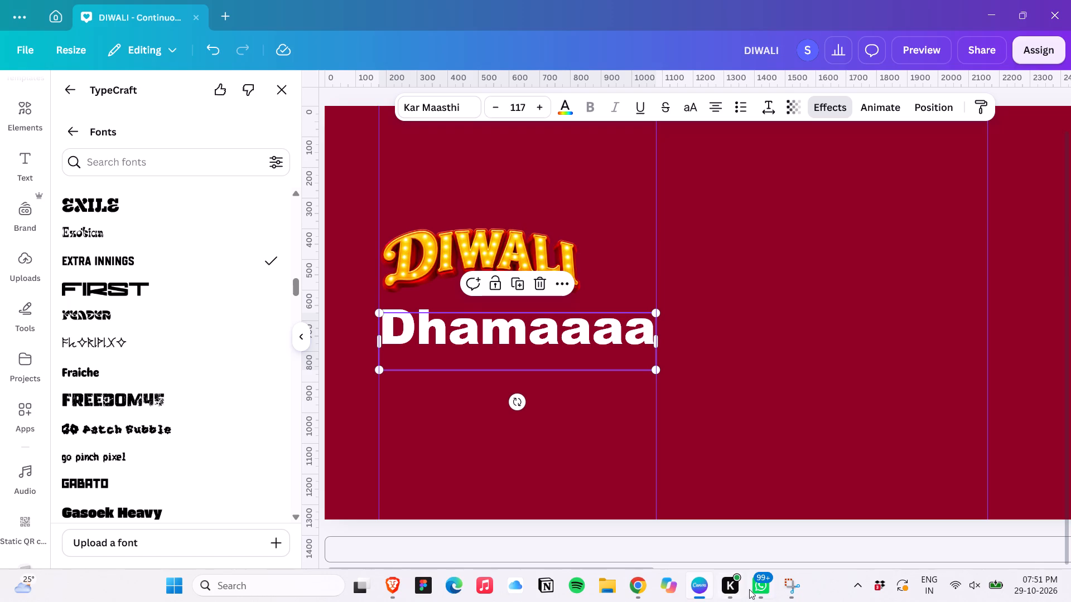
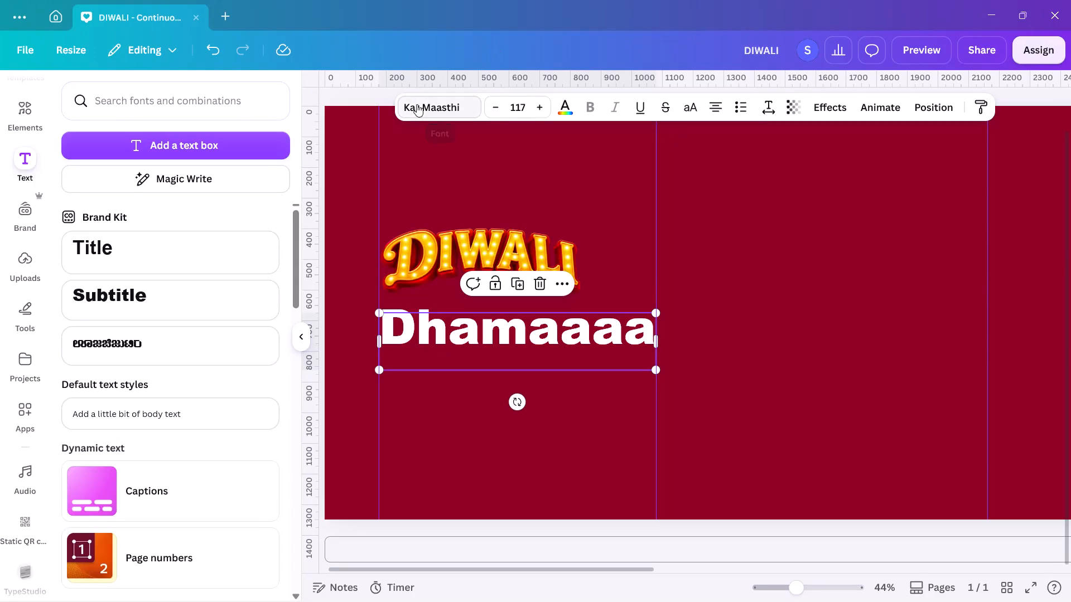
# Set the font of the white Dhamaaaa text box below the DIWALI lettering to Shrikhand.
pyautogui.click(417, 104)
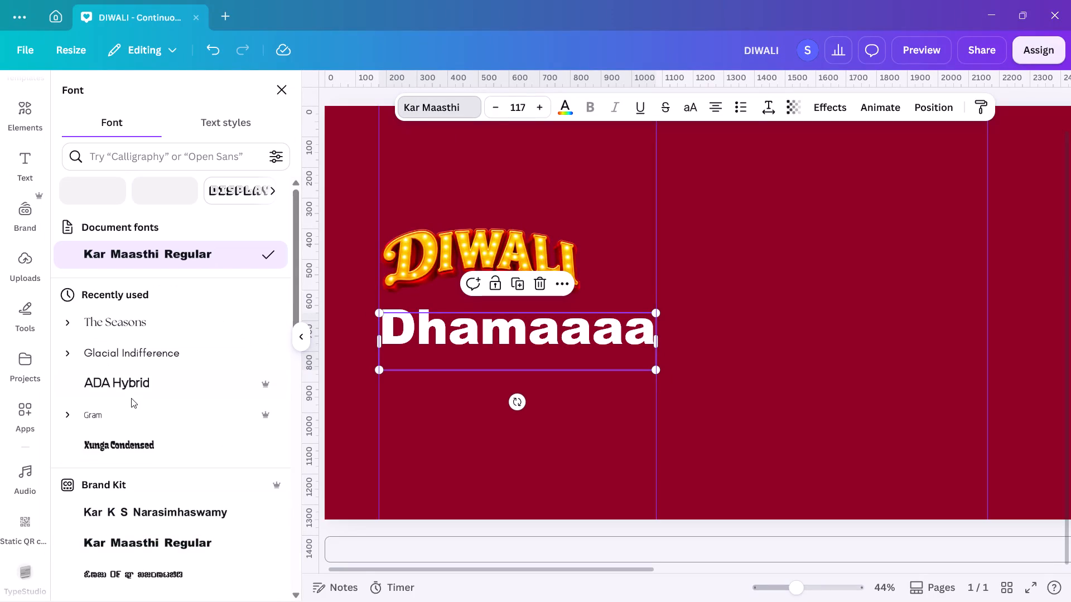
pyautogui.scroll(-2, 131, 398)
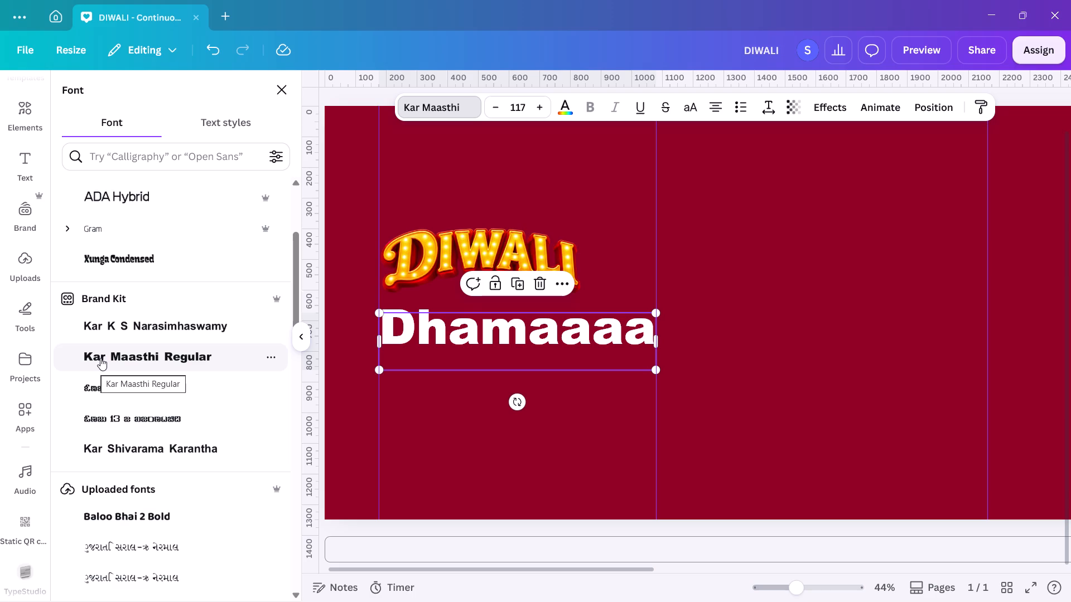
pyautogui.scroll(-8, 100, 358)
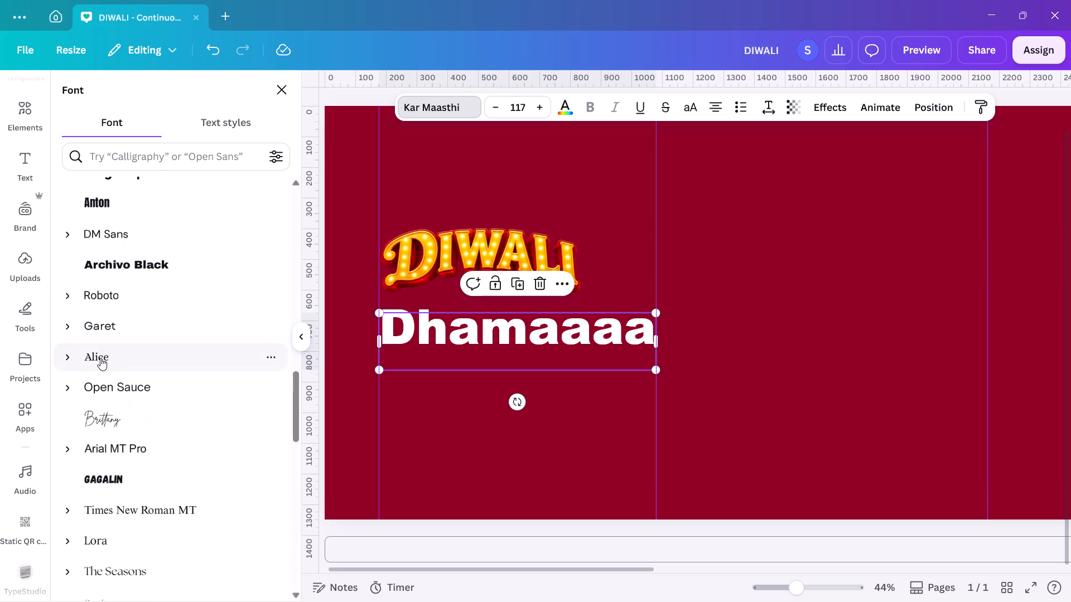
pyautogui.scroll(-5, 100, 358)
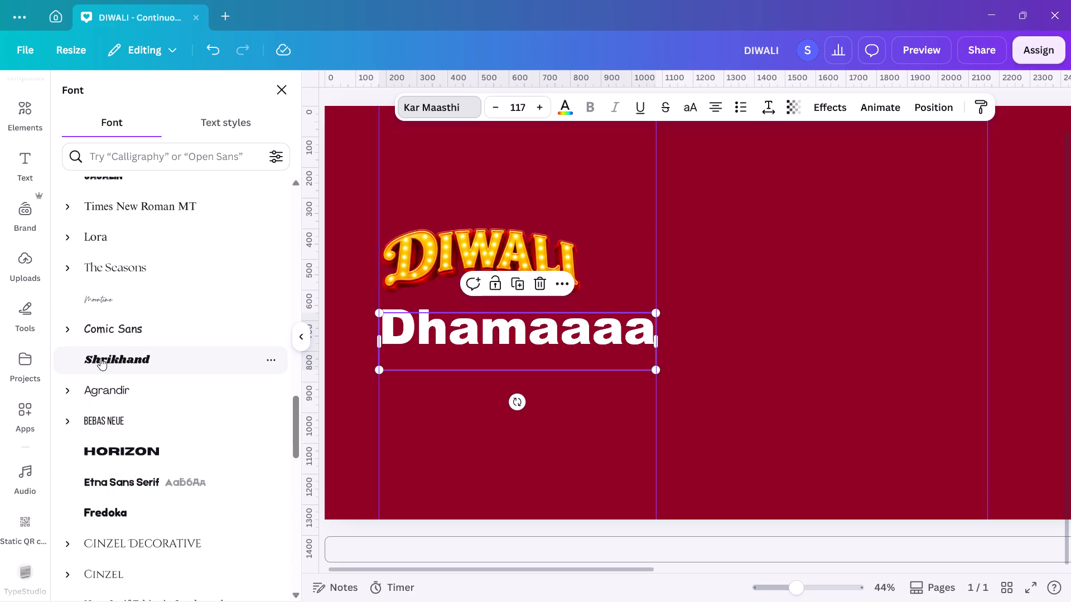
pyautogui.click(112, 373)
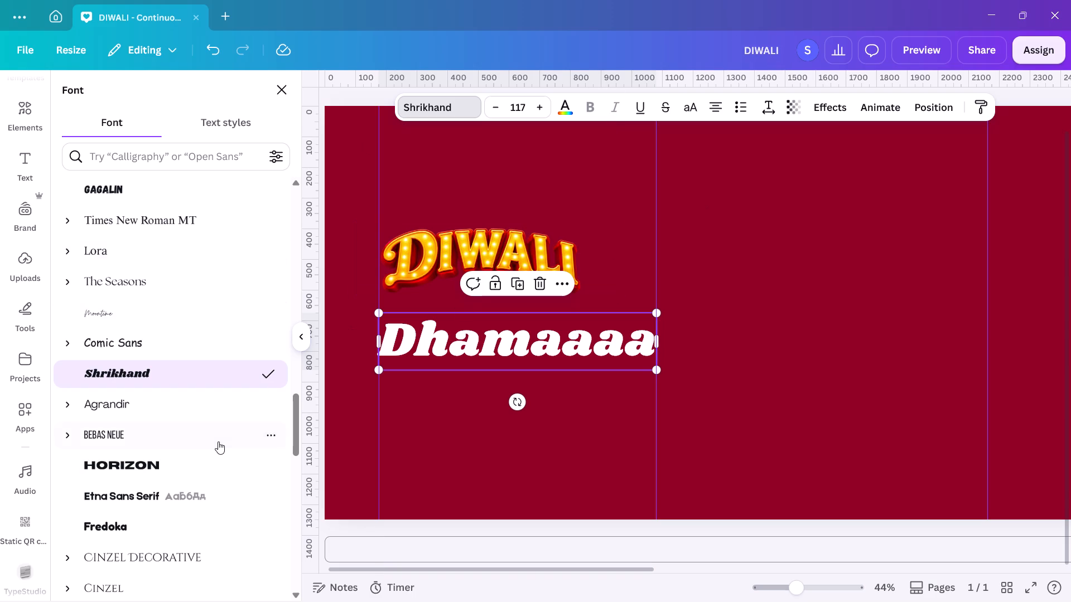
pyautogui.scroll(-4, 216, 443)
pyautogui.scroll(7, 216, 443)
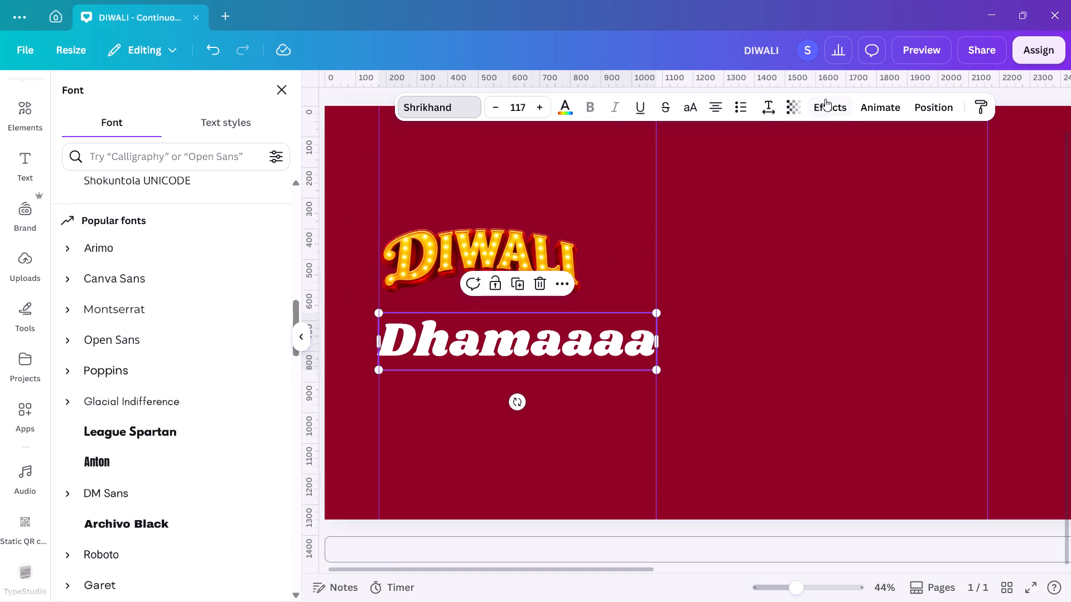
# Start a new TypeCraft text effect and replace its sample text with Dhamaa.
pyautogui.click(825, 100)
pyautogui.scroll(-5, 173, 432)
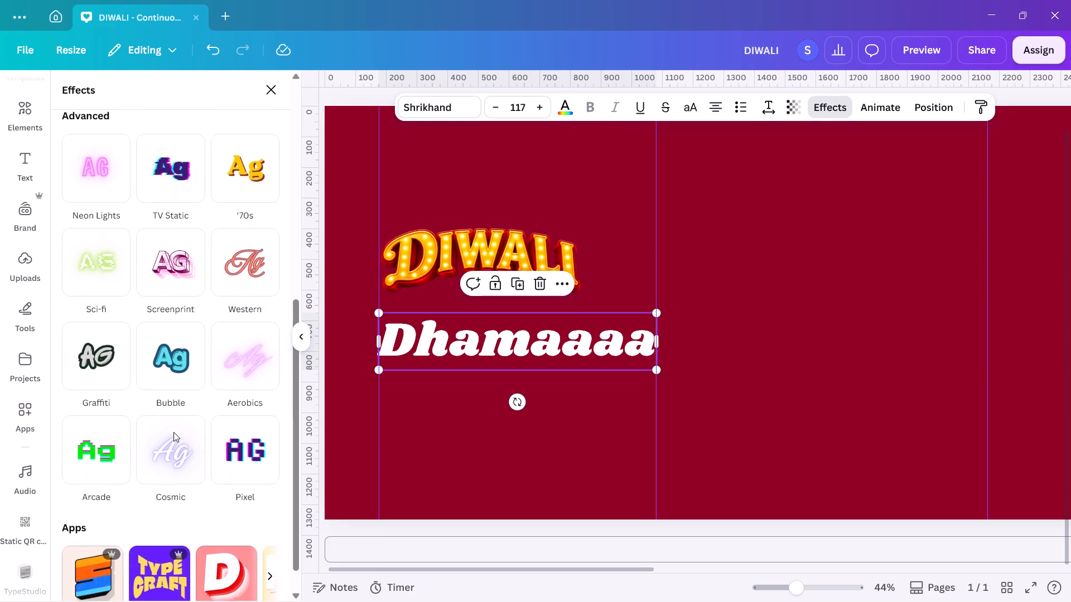
pyautogui.scroll(-2, 173, 432)
pyautogui.click(149, 558)
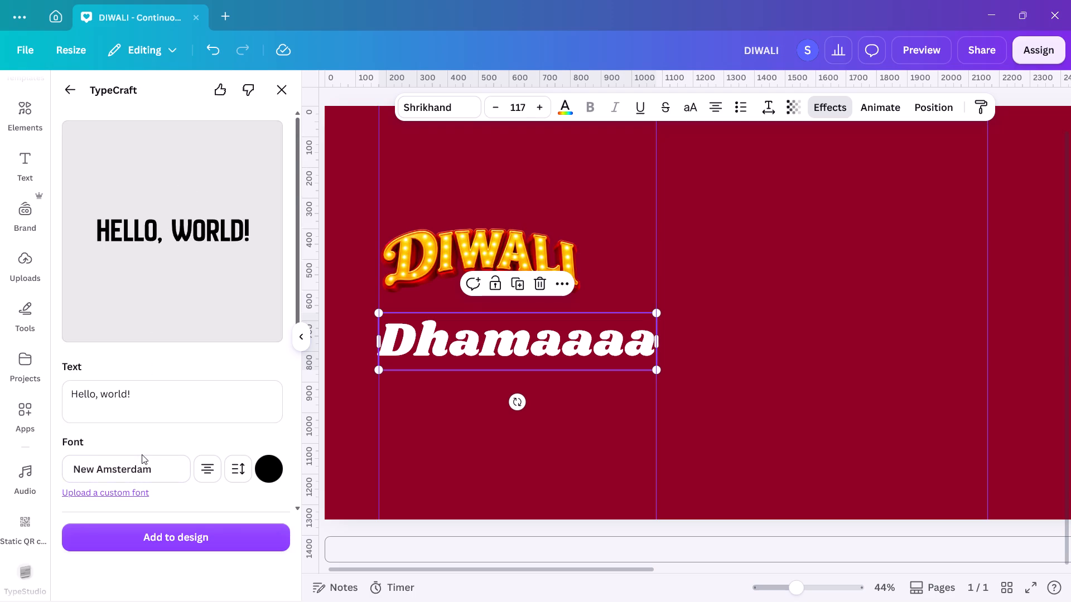
pyautogui.doubleClick(150, 382)
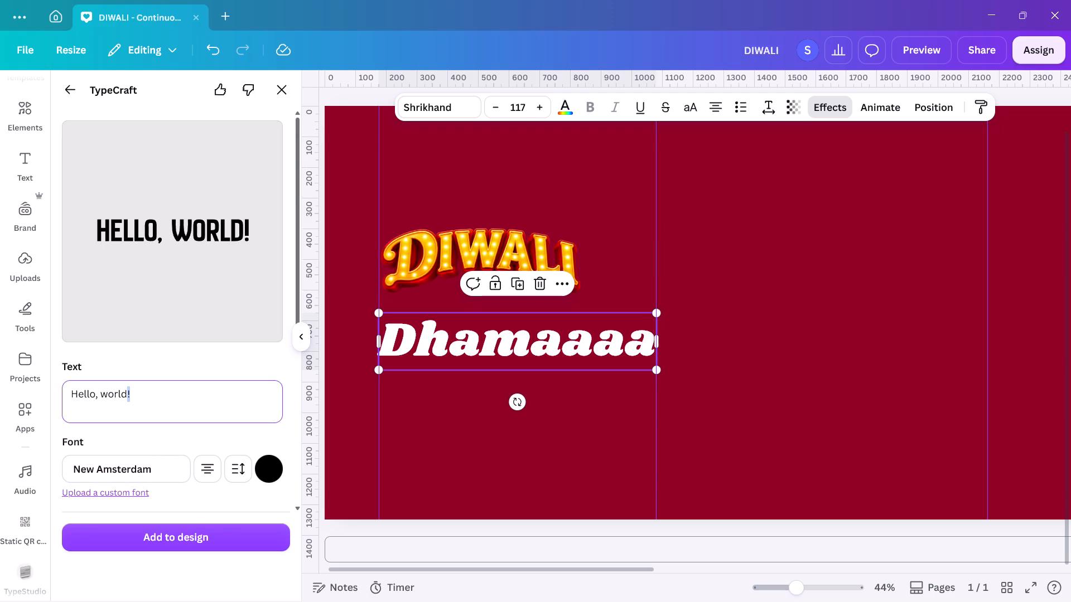
pyautogui.hotkey('ctrl', 'a')
pyautogui.write('Dha')
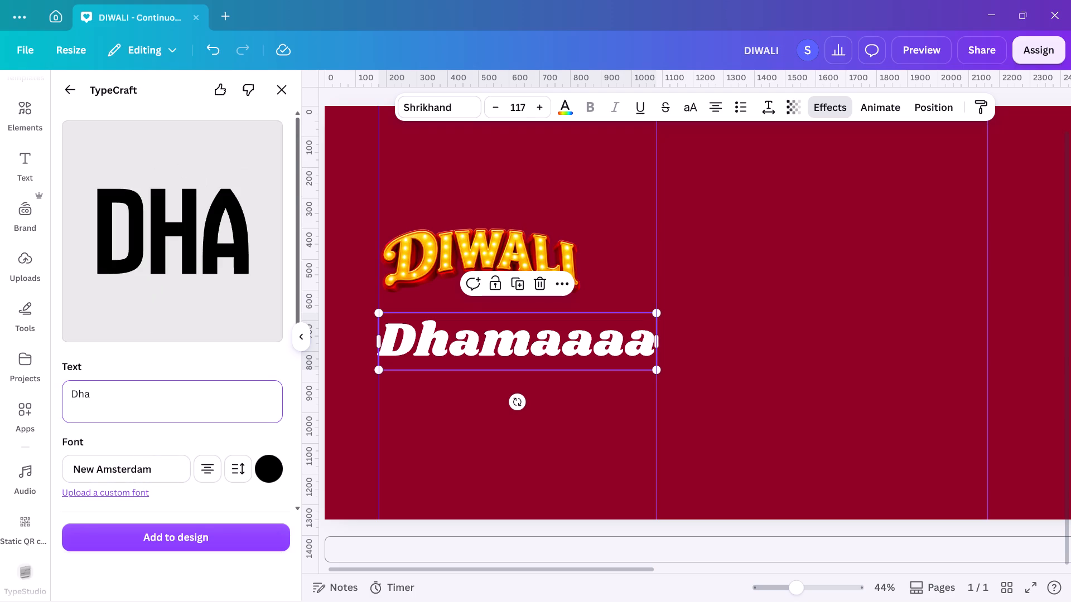
pyautogui.write('maa')
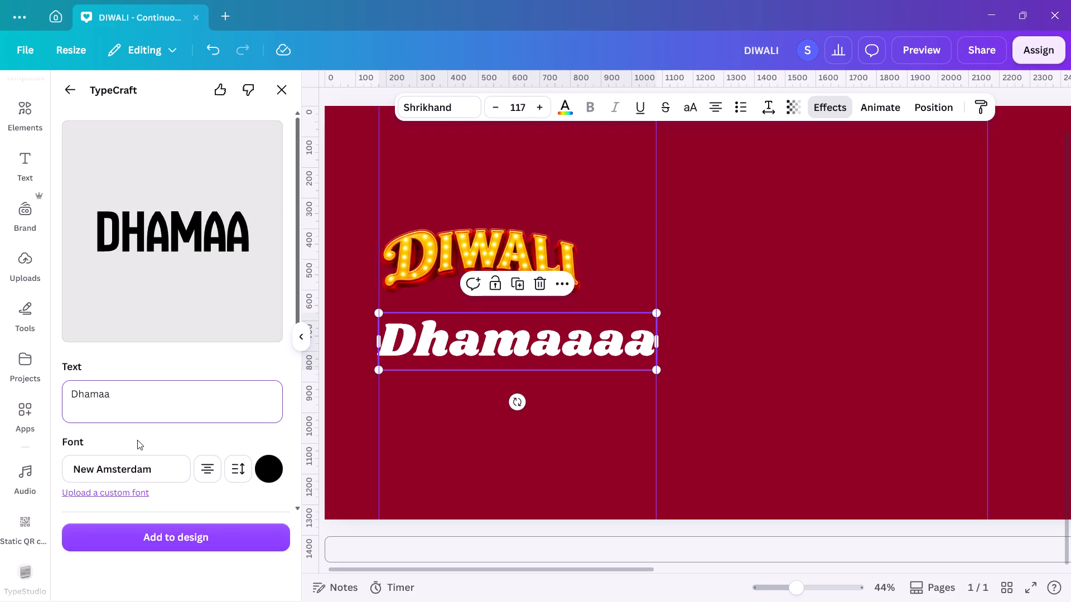
# Search the TypeCraft fonts for Shrikhand and apply it to the Dhamaa text.
pyautogui.click(139, 472)
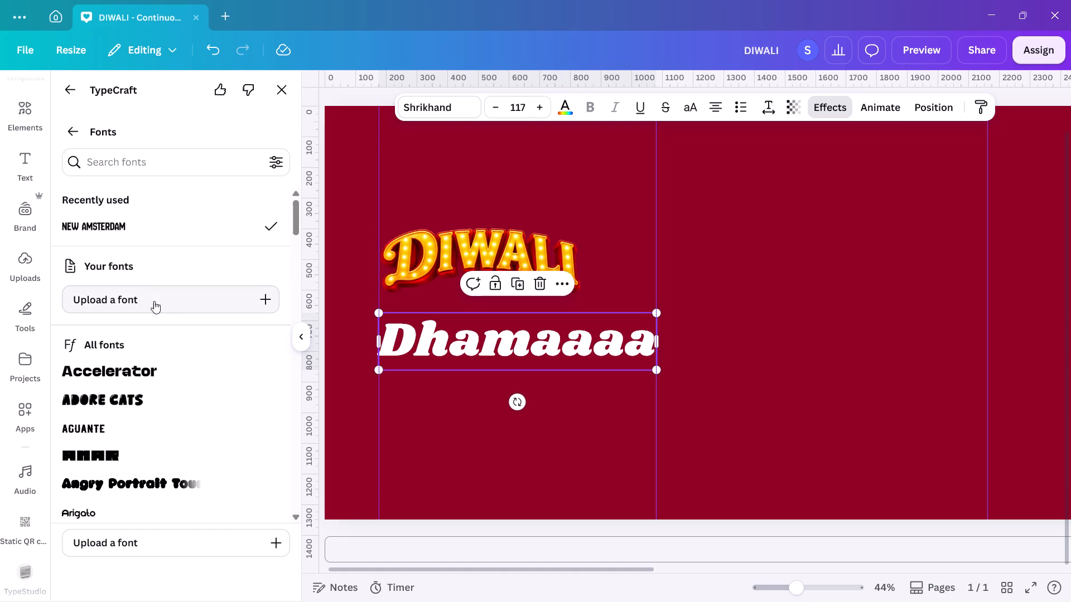
pyautogui.click(158, 174)
pyautogui.write('Shri')
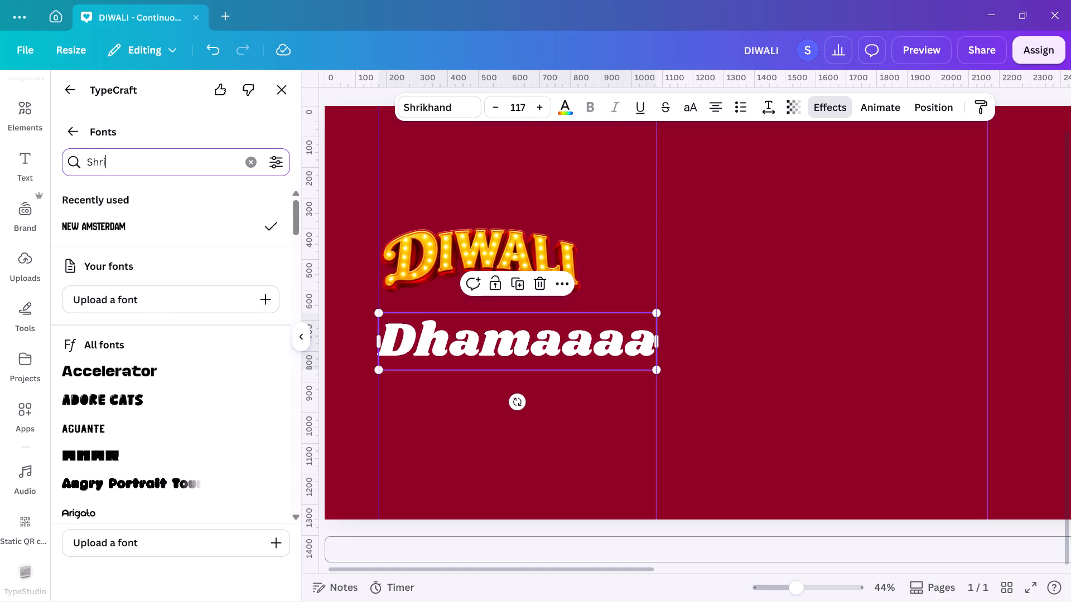
pyautogui.write('khand')
pyautogui.press('Return')
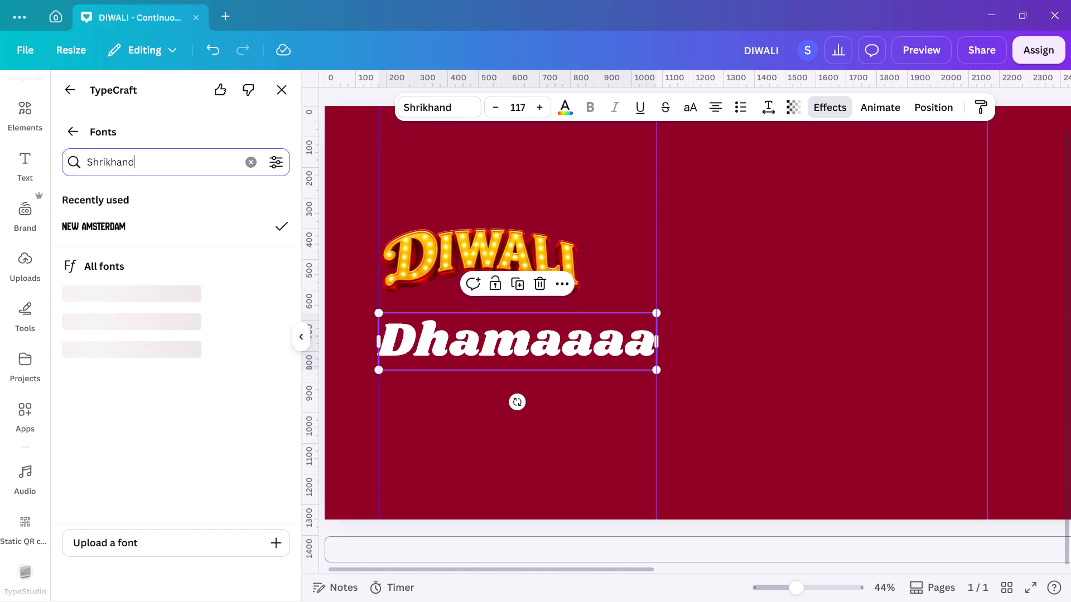
pyautogui.click(136, 289)
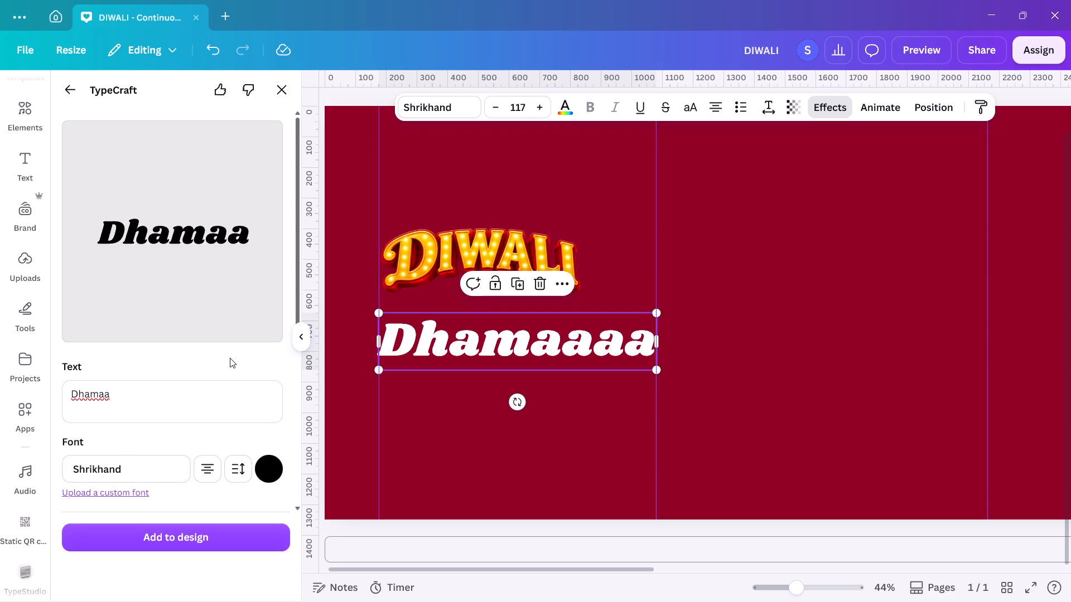
# Apply the wavy warp effect, rising and then falling like a flag, to the TypeCraft Dhamaa text.
pyautogui.scroll(-3, 230, 358)
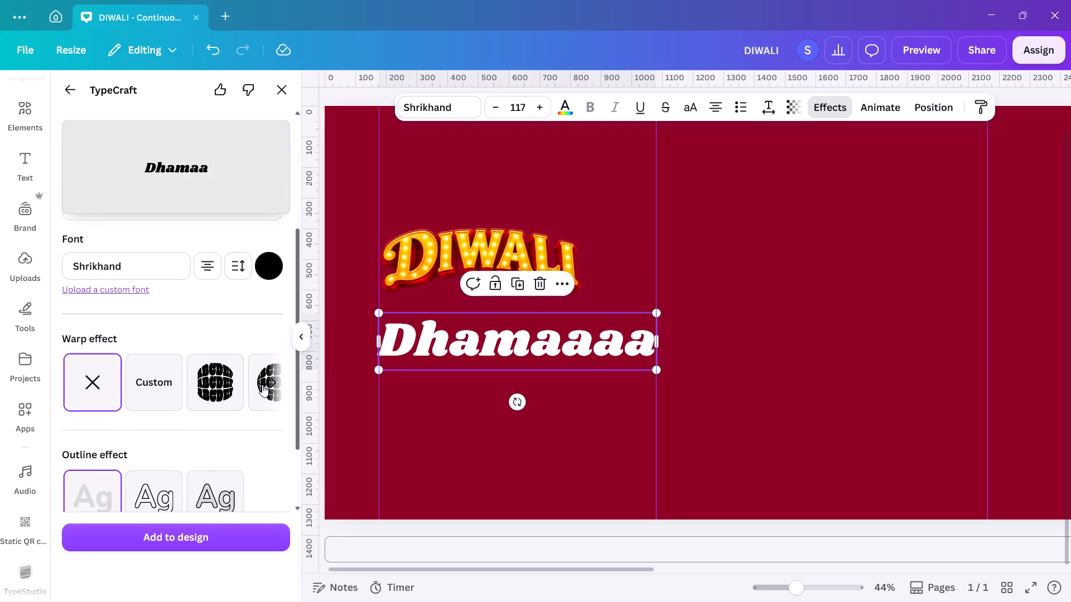
pyautogui.hscroll(-1, 262, 385)
pyautogui.click(275, 386)
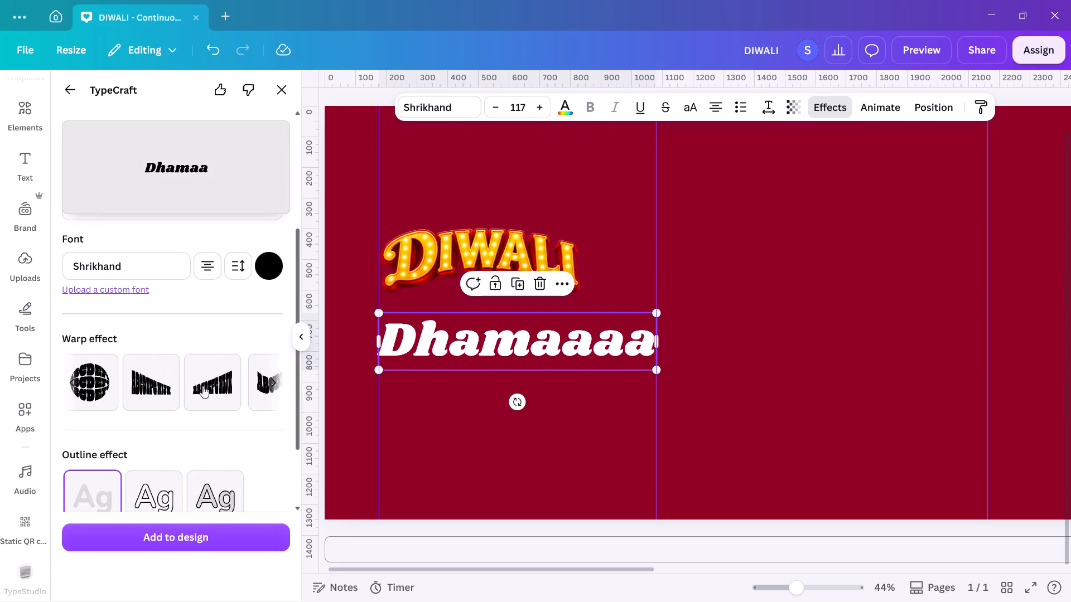
pyautogui.click(263, 378)
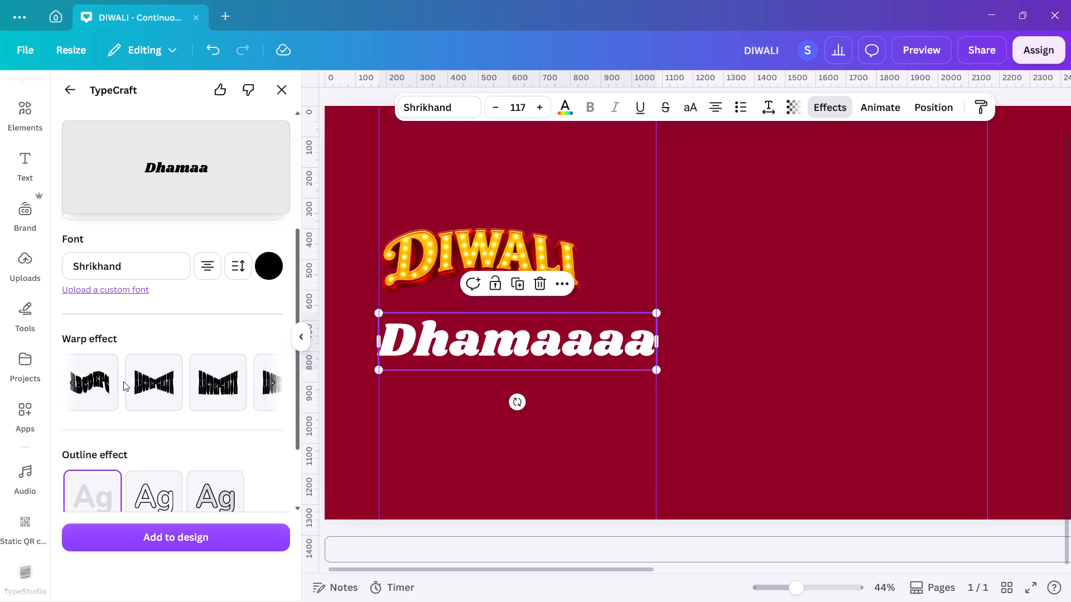
pyautogui.click(109, 390)
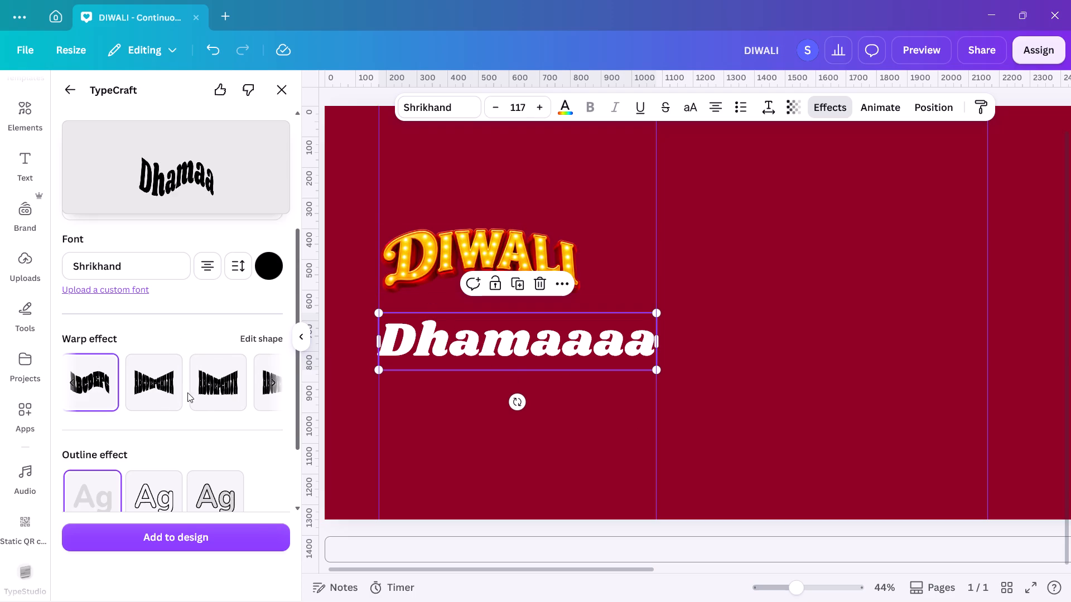
# Try dark, white and yellow for the TypeCraft Dhamaa text and settle on the light orange default solid colour.
pyautogui.scroll(-3, 186, 396)
pyautogui.scroll(3, 186, 396)
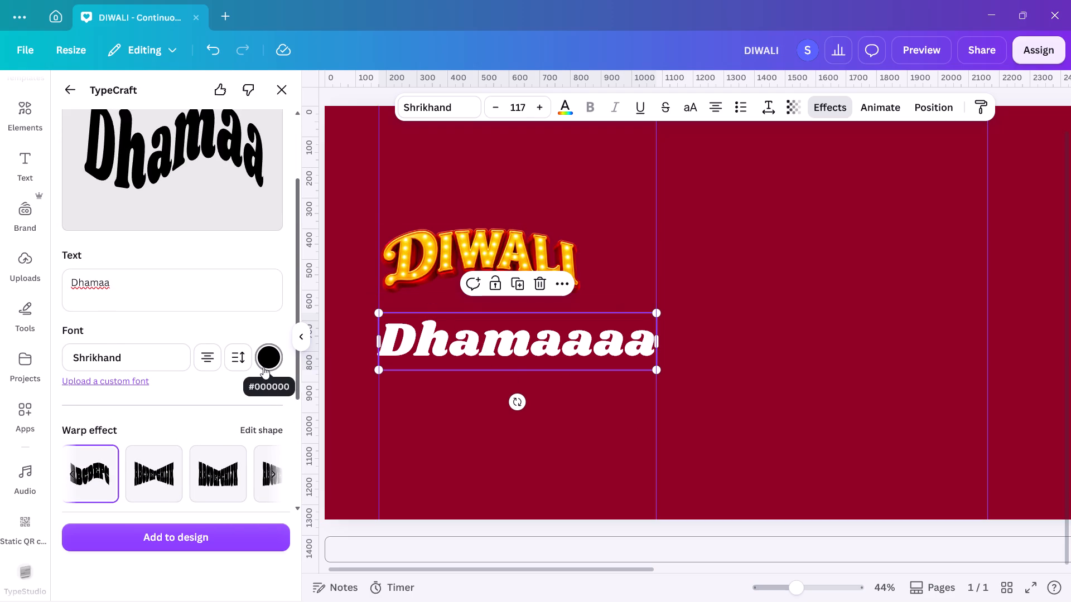
pyautogui.click(263, 367)
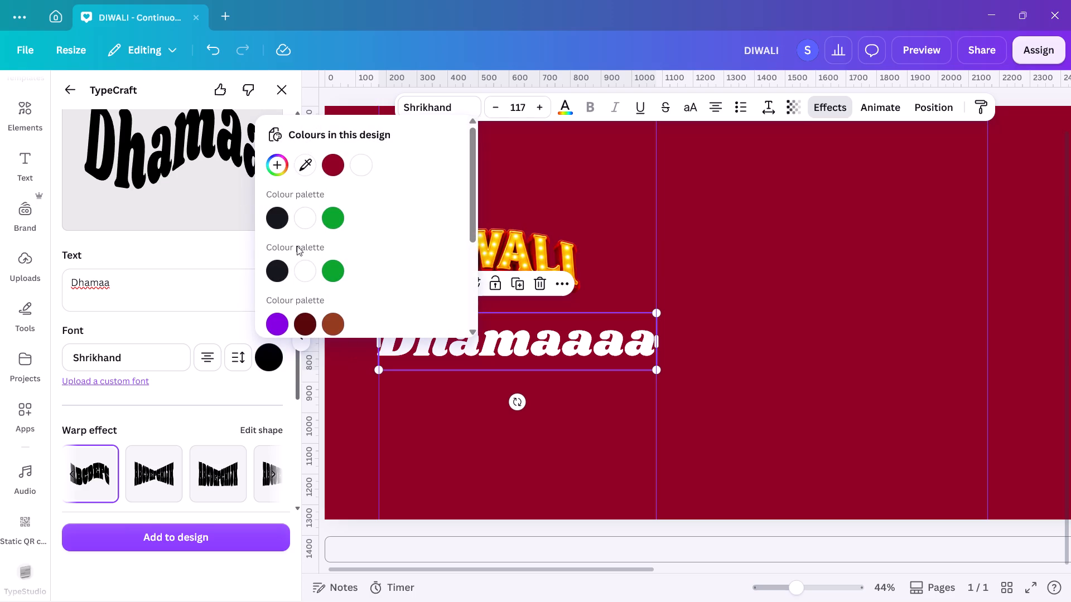
pyautogui.click(276, 212)
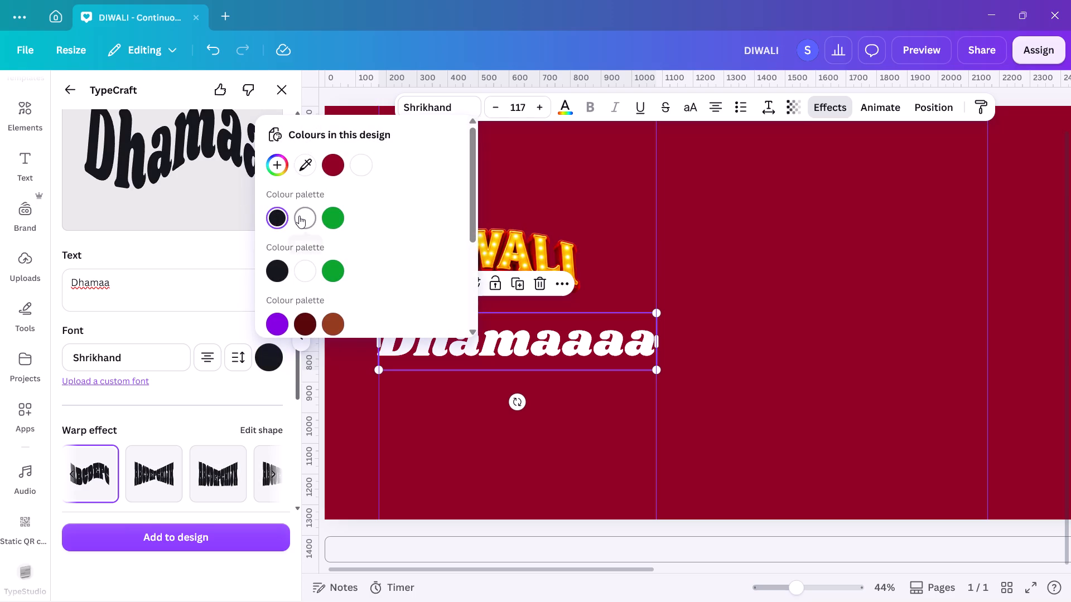
pyautogui.click(298, 216)
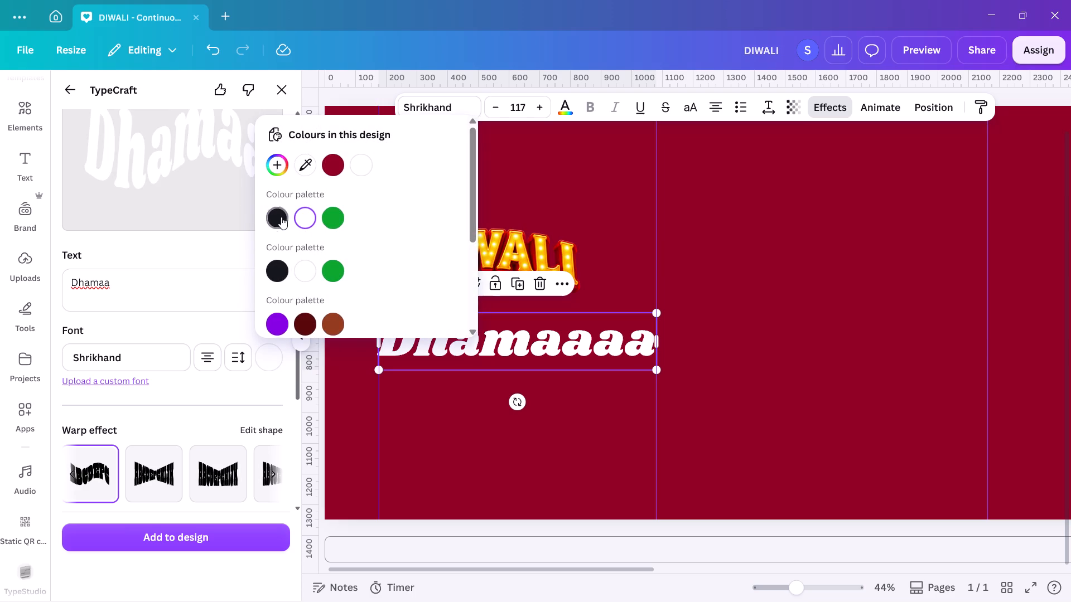
pyautogui.click(281, 217)
pyautogui.scroll(-3, 343, 285)
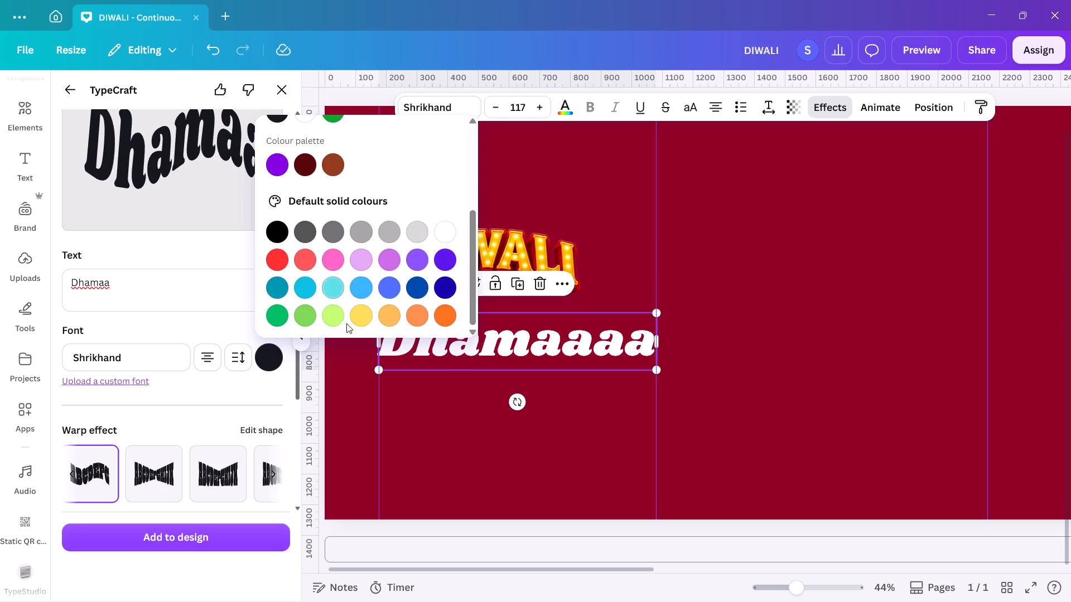
pyautogui.click(364, 320)
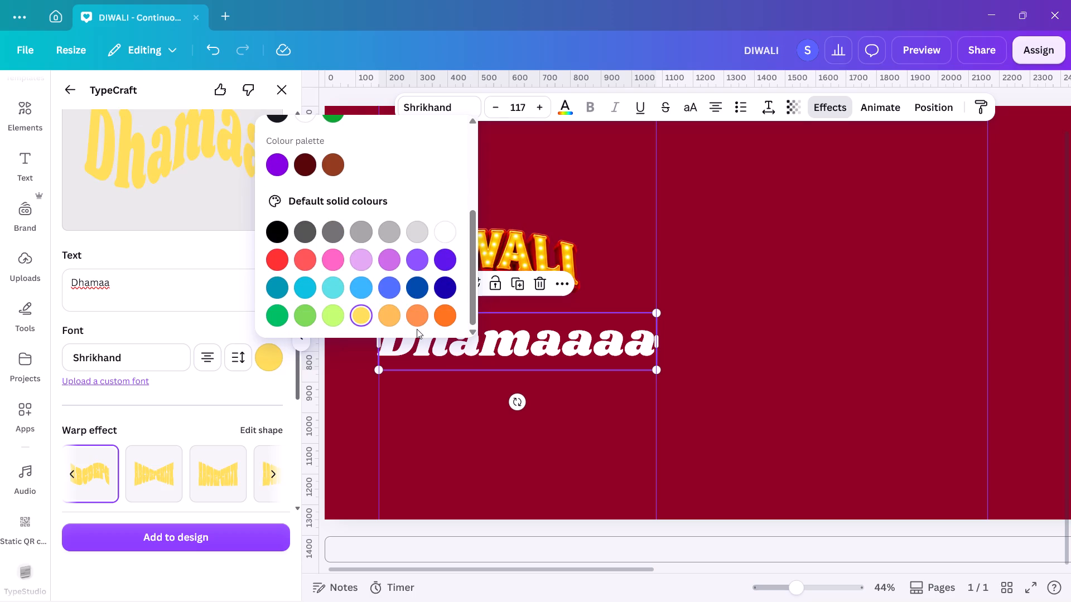
pyautogui.click(390, 309)
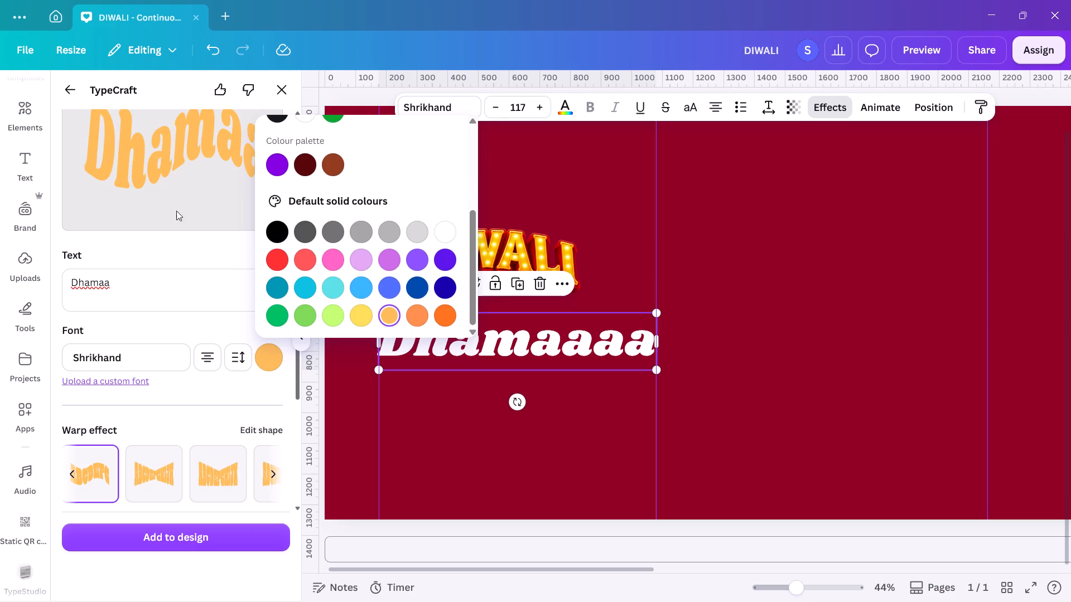
pyautogui.click(199, 250)
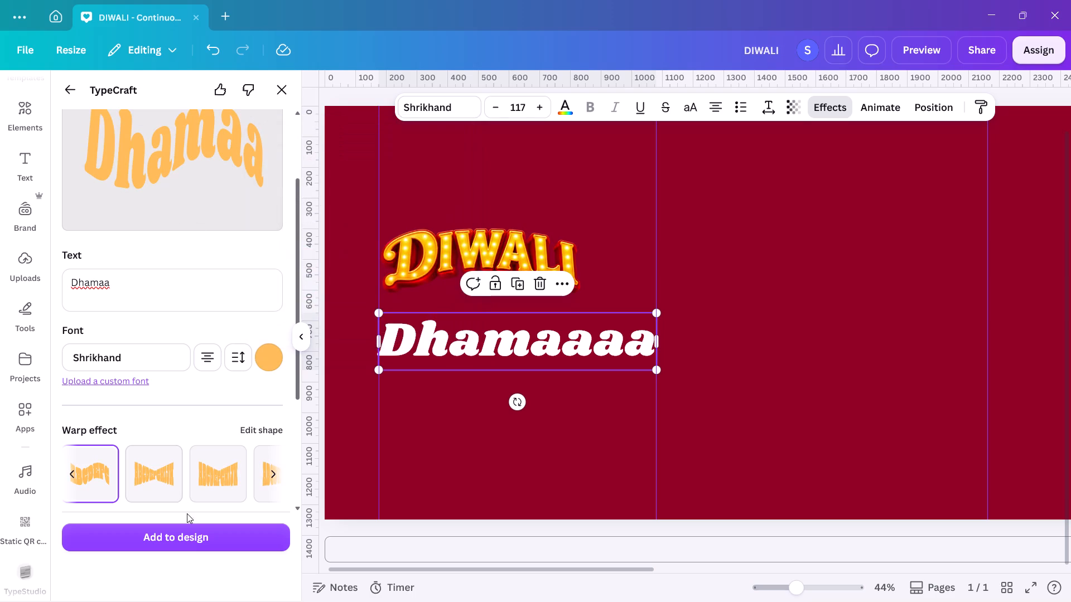
# Add the warped Dhamaa lettering to the design, fitted between the first slide's vertical guides directly below the DIWALI lettering.
pyautogui.click(211, 536)
pyautogui.moveTo(1005, 318); pyautogui.dragTo(685, 346)
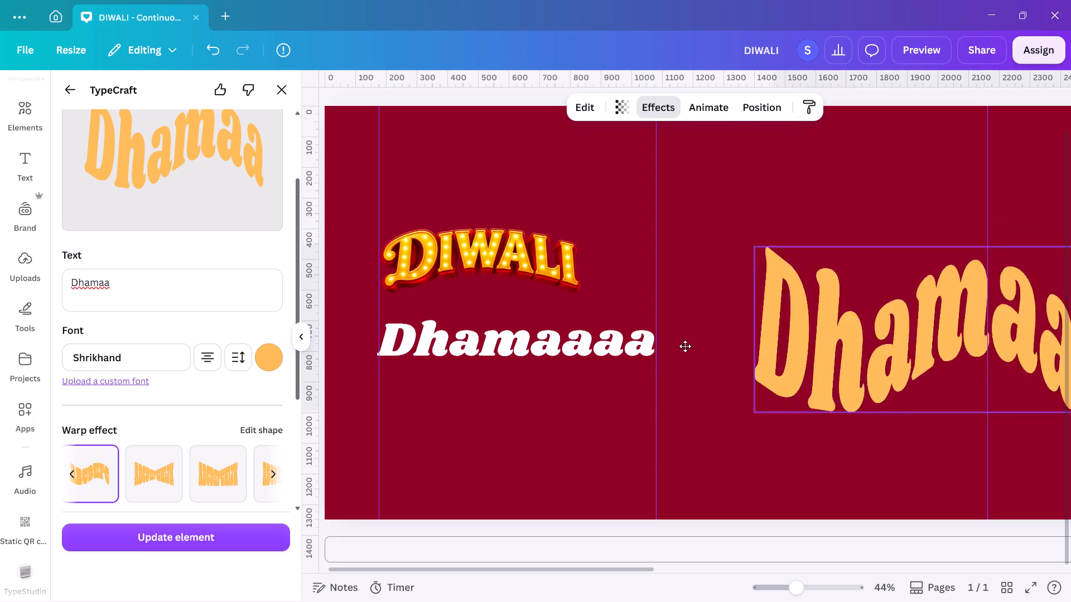
pyautogui.moveTo(685, 346); pyautogui.dragTo(554, 375)
pyautogui.moveTo(604, 396); pyautogui.dragTo(427, 396)
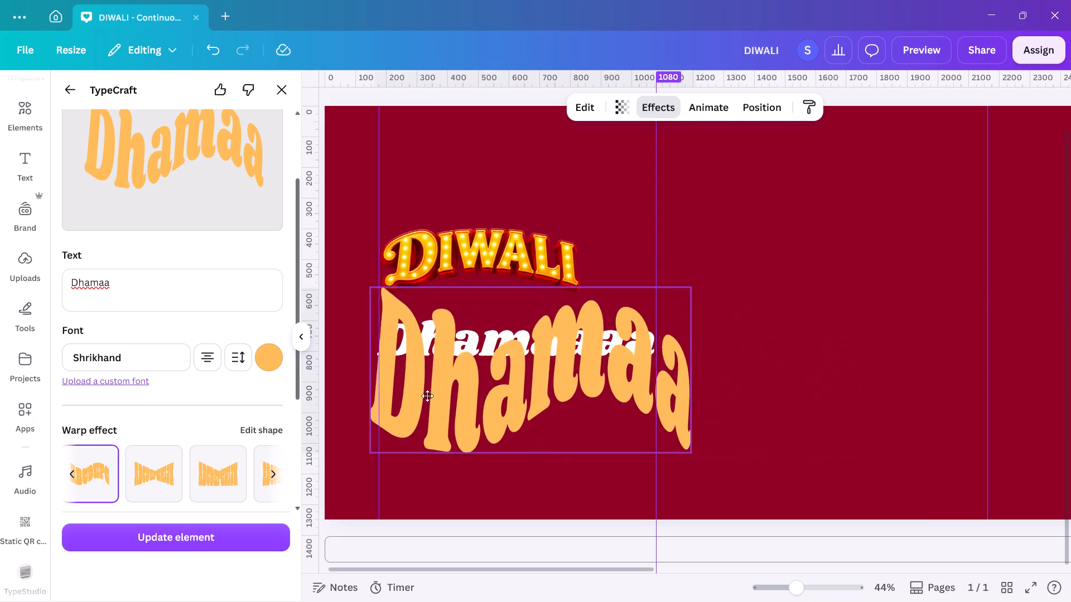
pyautogui.moveTo(427, 396); pyautogui.dragTo(443, 405)
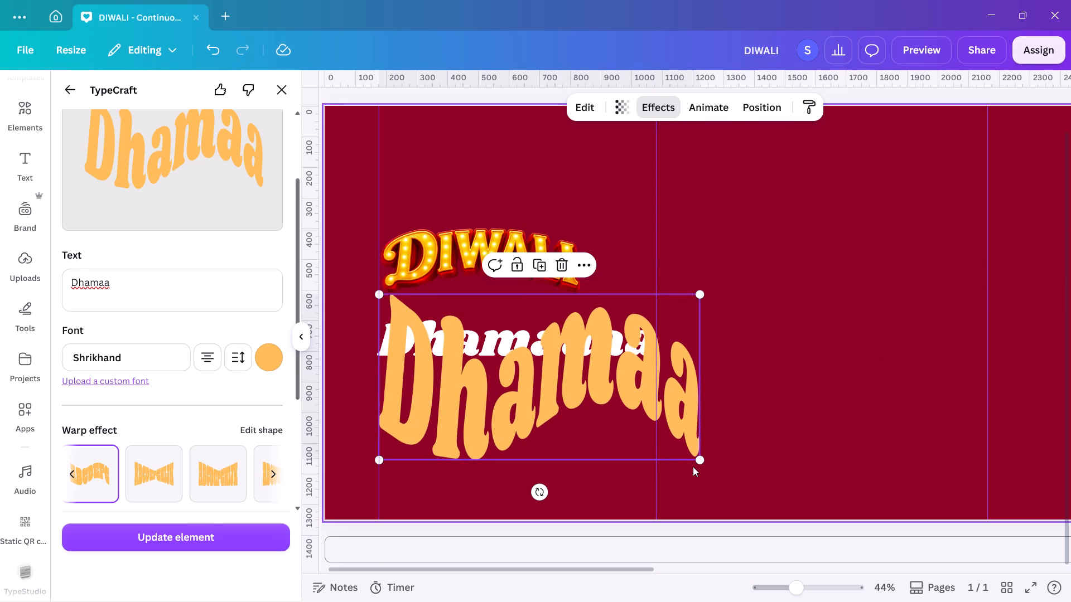
pyautogui.moveTo(700, 460); pyautogui.dragTo(667, 424)
# Look over the TypeCraft settings of the Dhamaa lettering, down to the outline effects.
pyautogui.scroll(3, 211, 343)
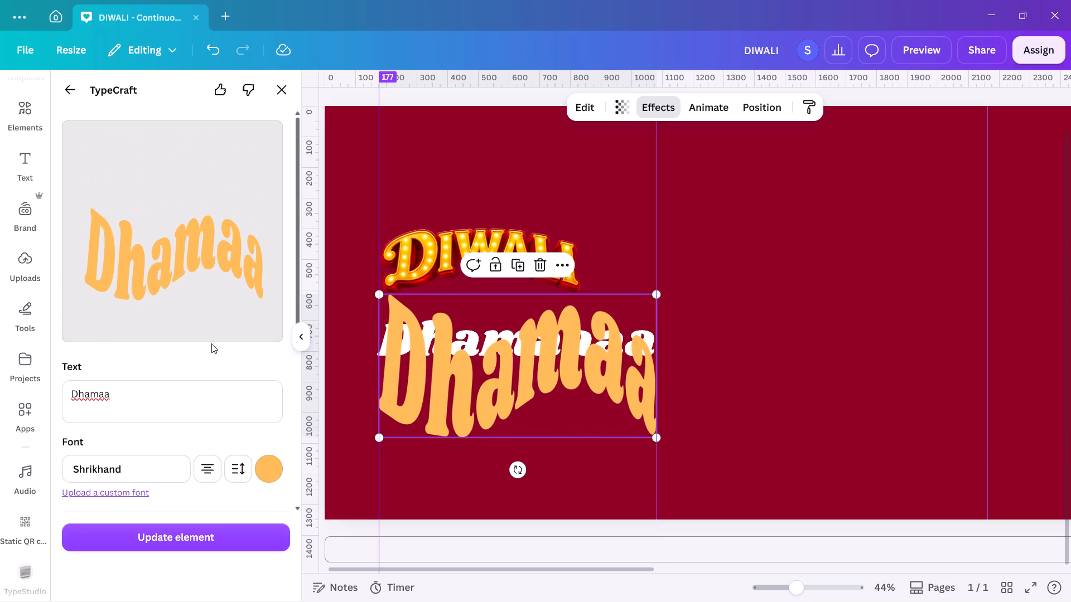
pyautogui.click(185, 298)
pyautogui.scroll(-1, 185, 298)
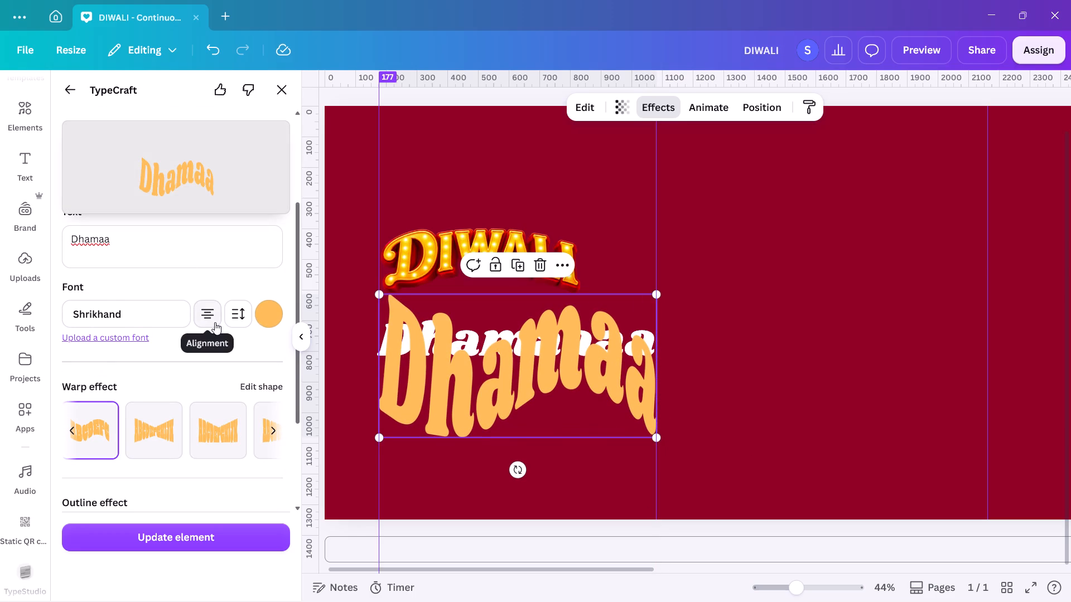
pyautogui.scroll(-3, 215, 322)
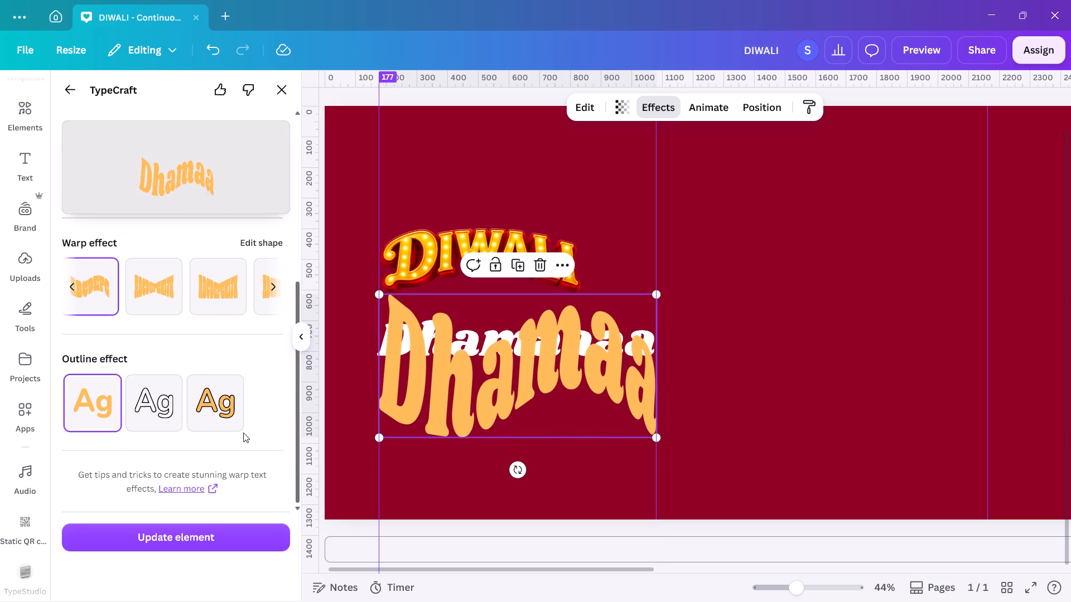
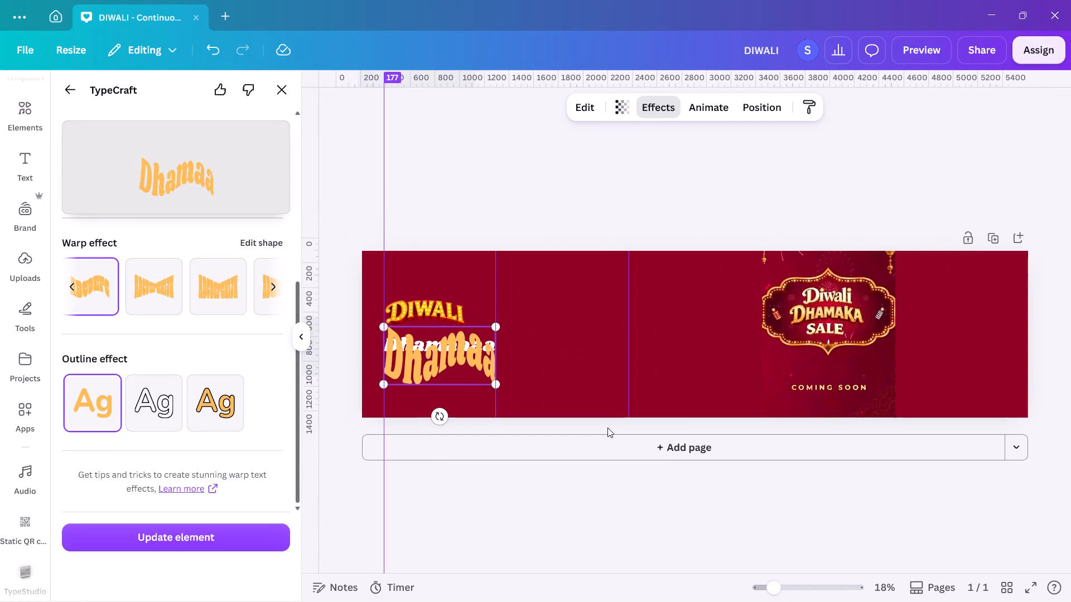
# Deselect the warped Dhamaa lettering, leaving its TypeCraft settings without updating the element.
pyautogui.doubleClick(735, 202)
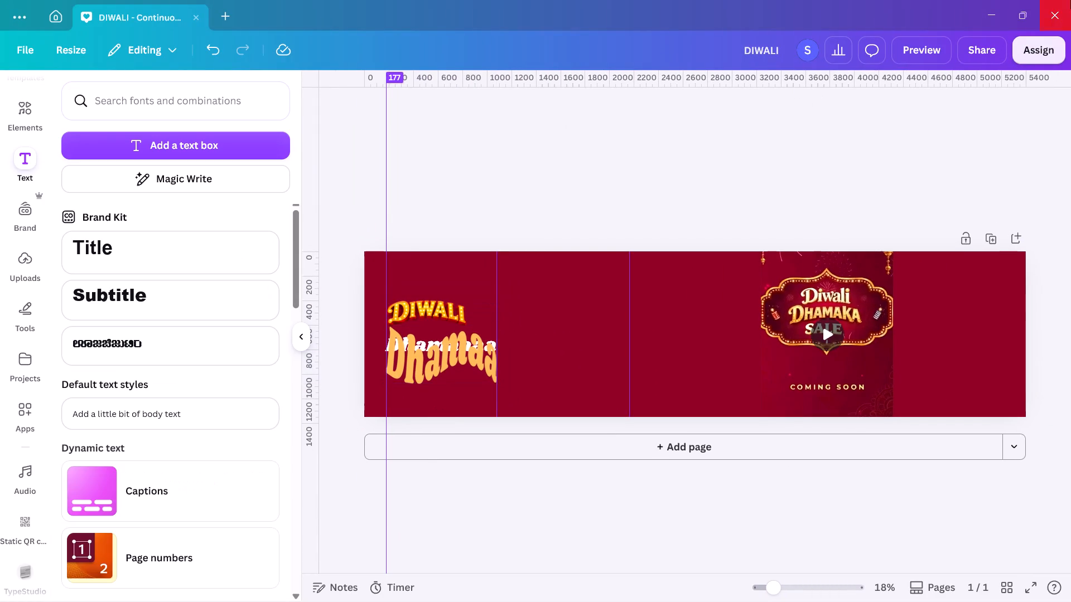